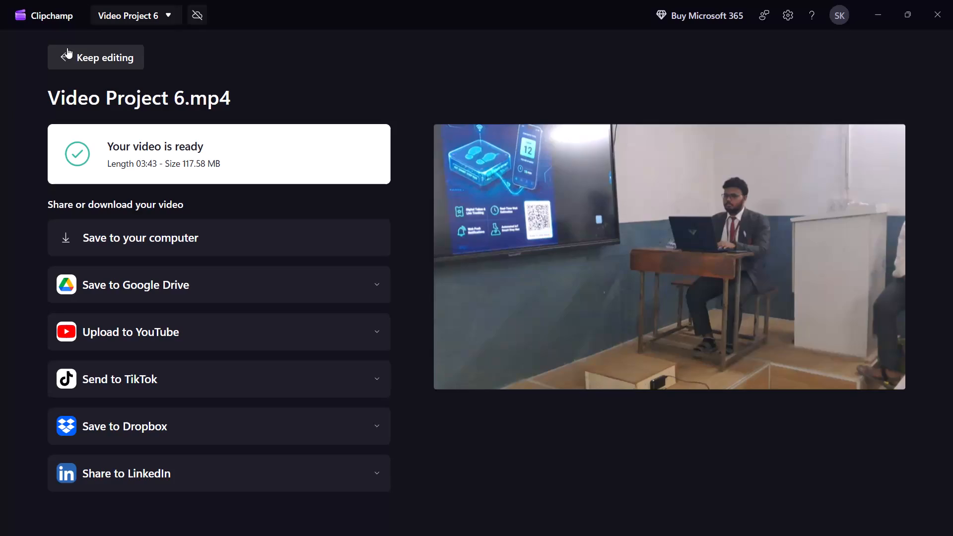
# Leave the finished export page and return to editing Video Project 6.
pyautogui.click(67, 48)
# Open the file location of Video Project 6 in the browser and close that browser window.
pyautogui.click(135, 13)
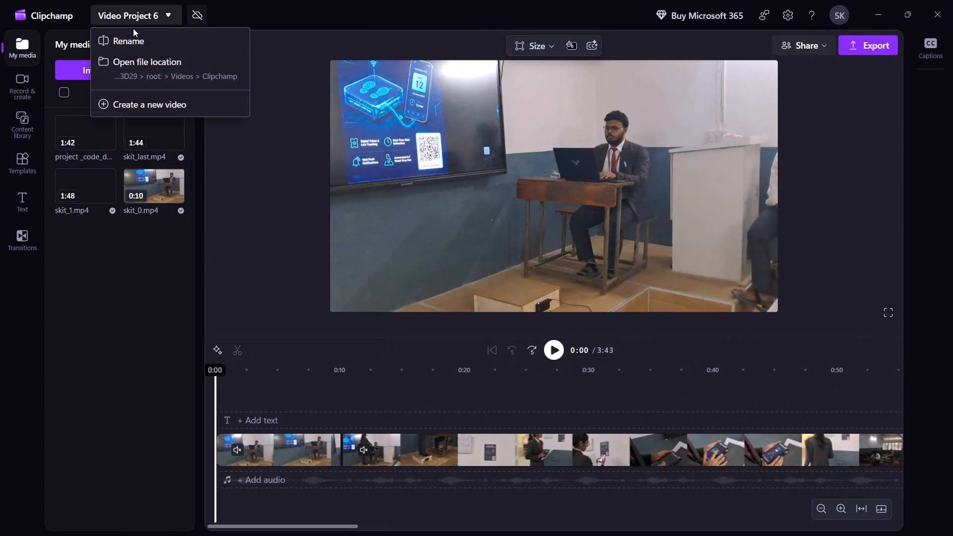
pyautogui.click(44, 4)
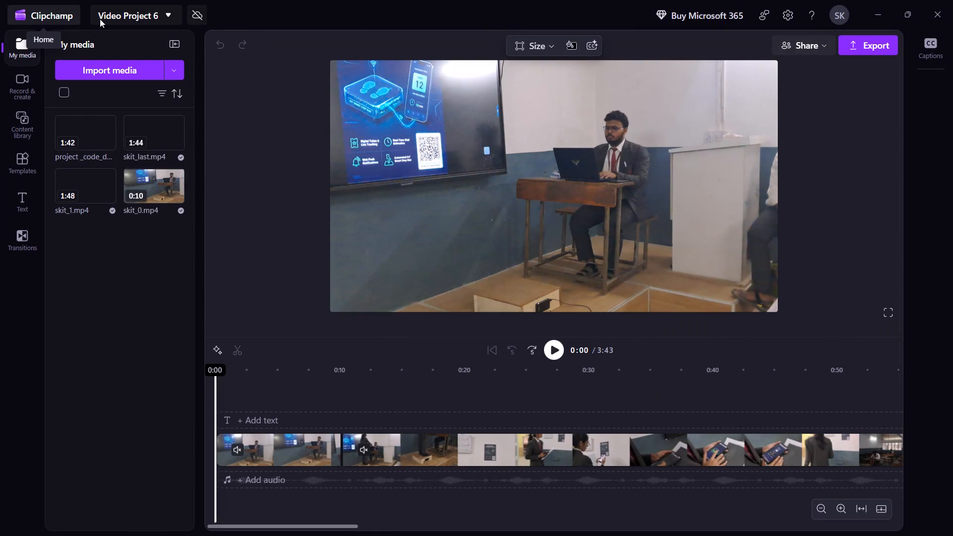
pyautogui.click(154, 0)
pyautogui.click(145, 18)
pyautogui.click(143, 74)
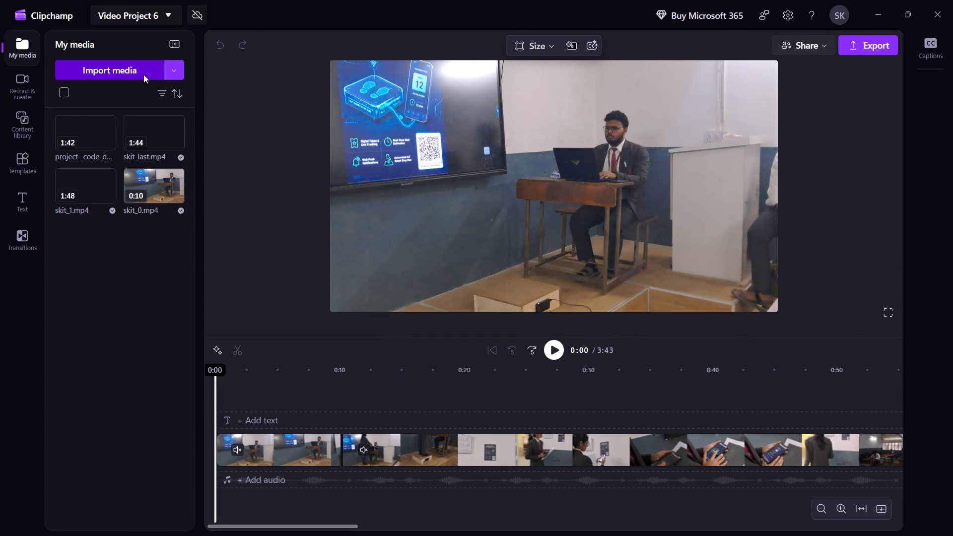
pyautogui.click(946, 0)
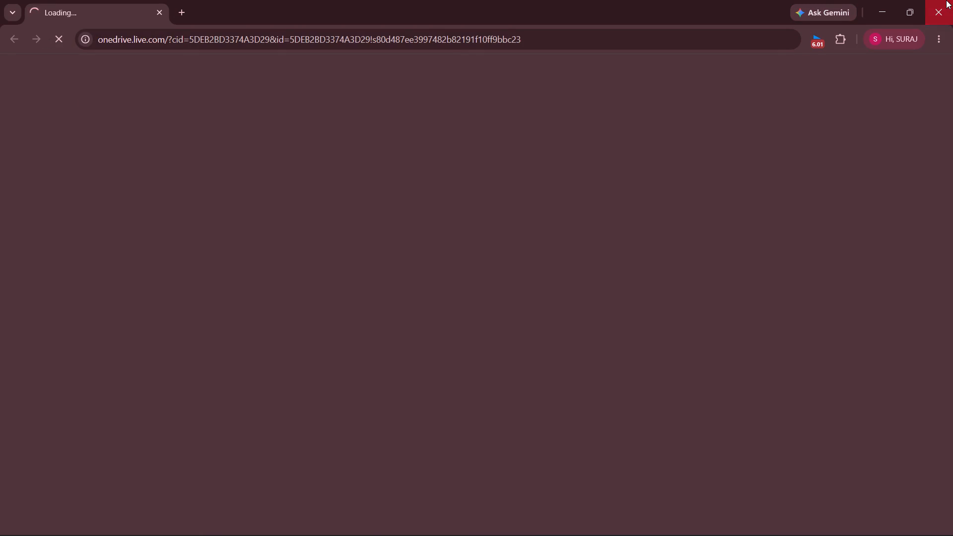
# Leave the Video Project 6 editor and go to the Clipchamp home page.
pyautogui.click(46, 0)
pyautogui.click(43, 20)
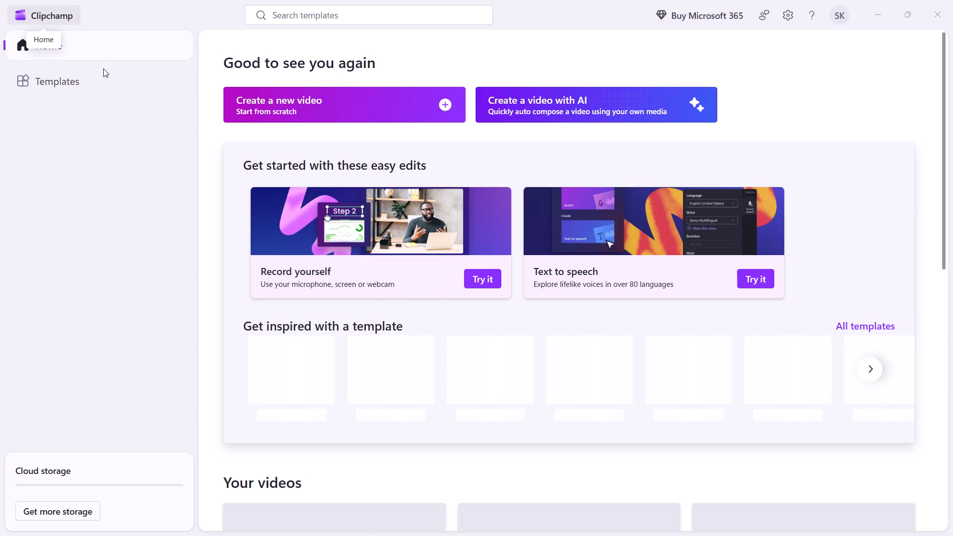
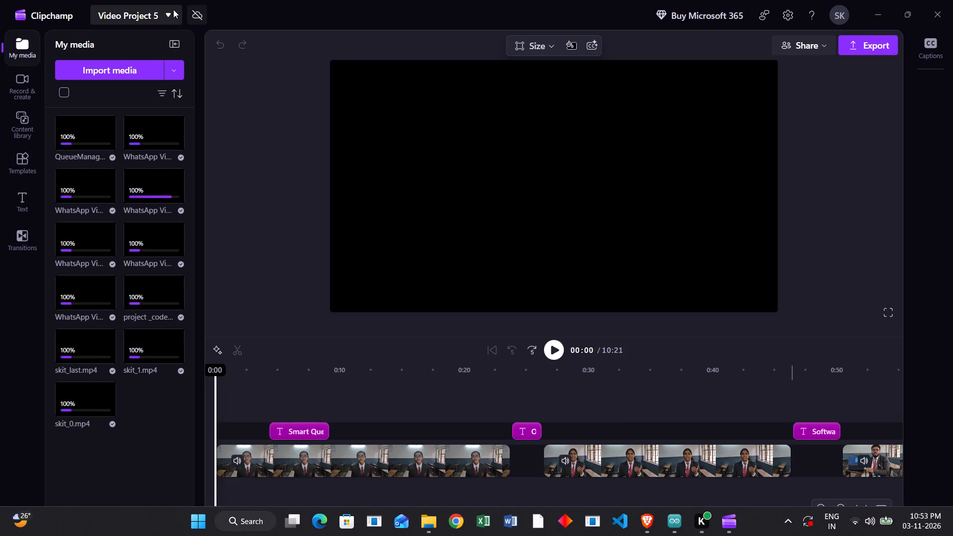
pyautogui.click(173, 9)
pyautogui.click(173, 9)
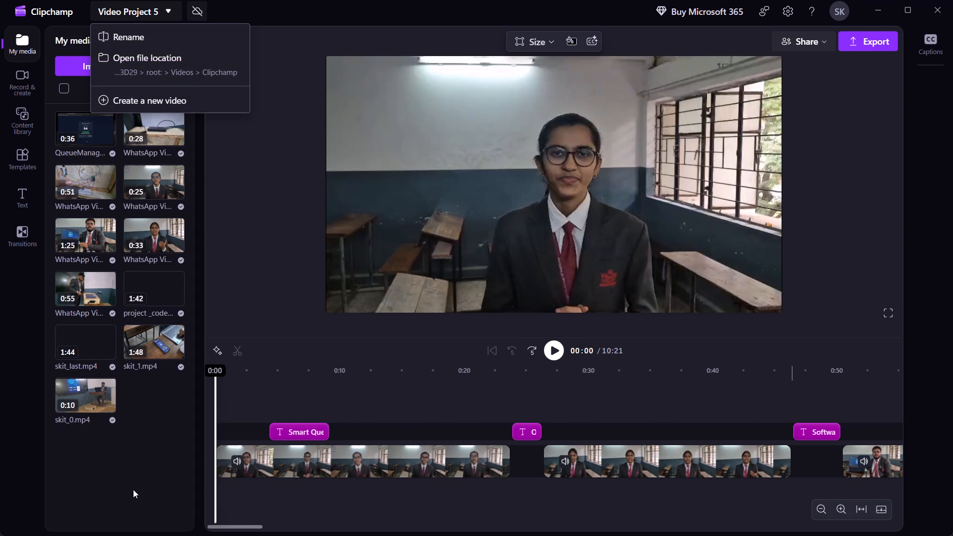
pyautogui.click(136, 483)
# Import the intro video from the WhatsApp folder into the media of Video Project 5.
pyautogui.click(110, 64)
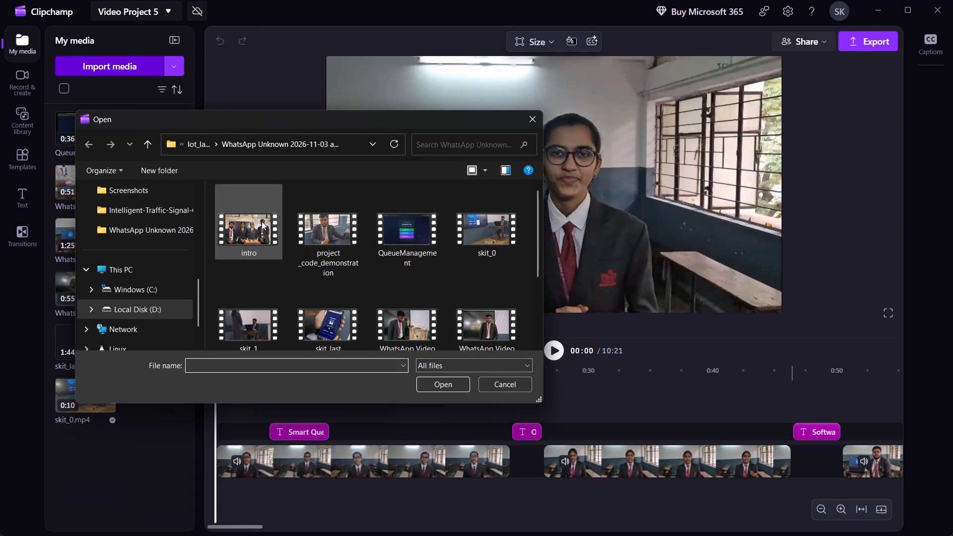
pyautogui.click(262, 221)
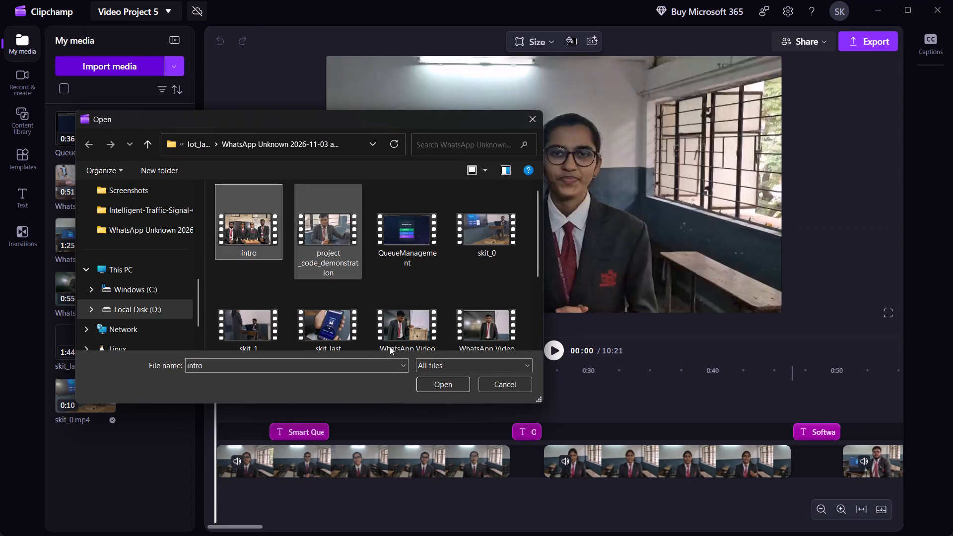
pyautogui.click(450, 388)
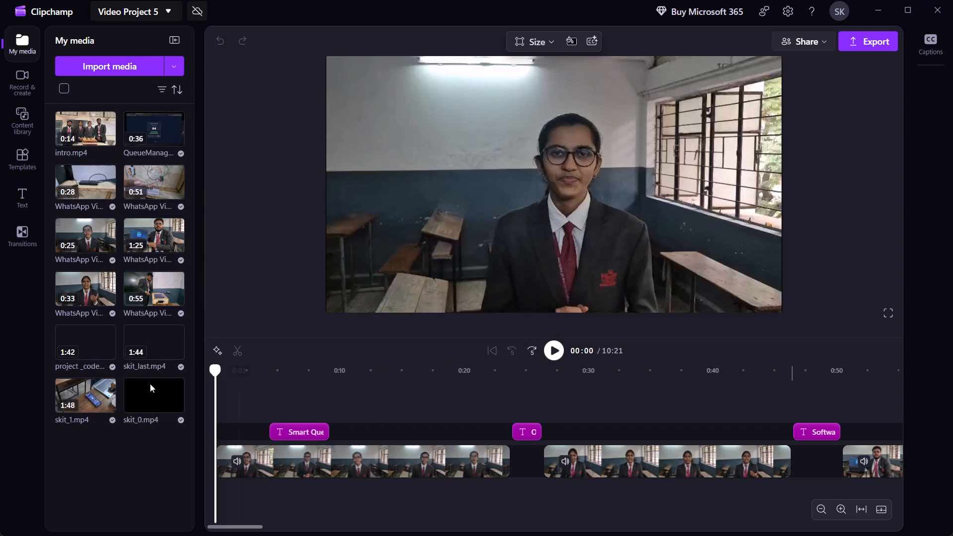
# Place intro.mp4 at the very start of the timeline, ahead of the first classroom clip.
pyautogui.hscroll(9, 369, 396)
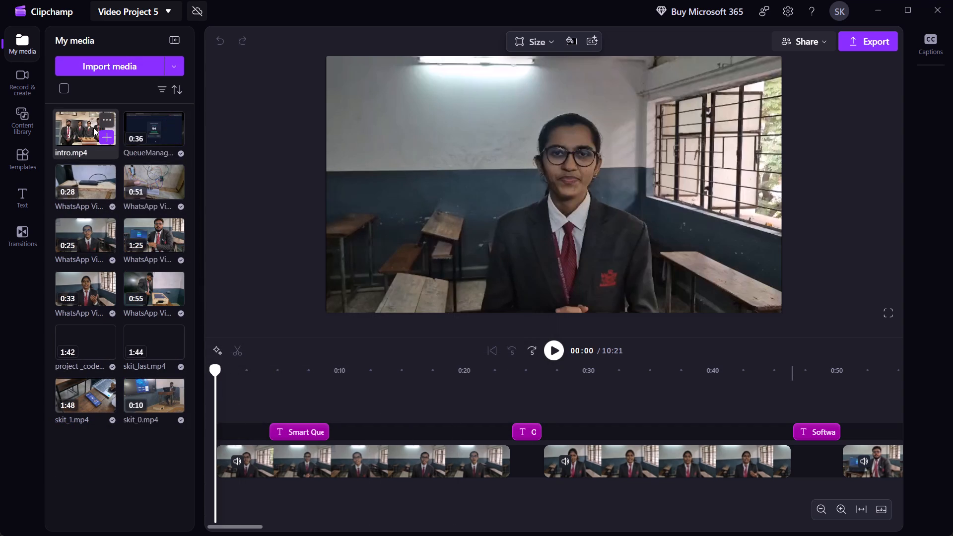
pyautogui.moveTo(82, 130); pyautogui.dragTo(220, 411)
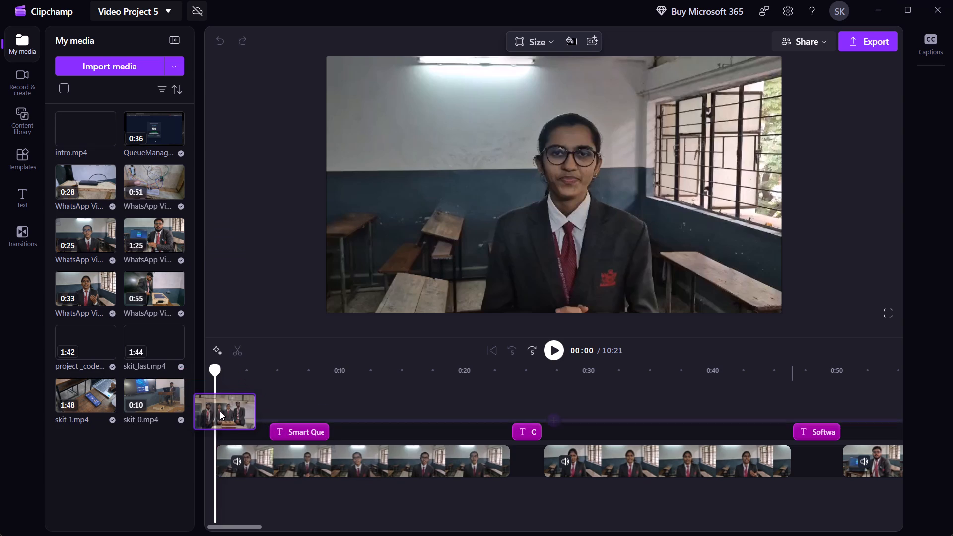
pyautogui.moveTo(220, 411); pyautogui.dragTo(228, 465)
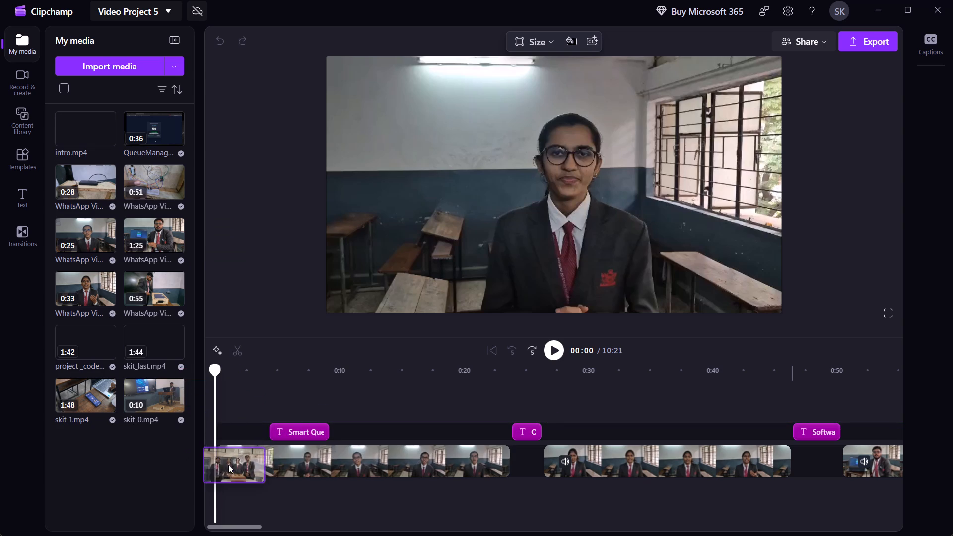
pyautogui.moveTo(228, 465); pyautogui.dragTo(224, 465)
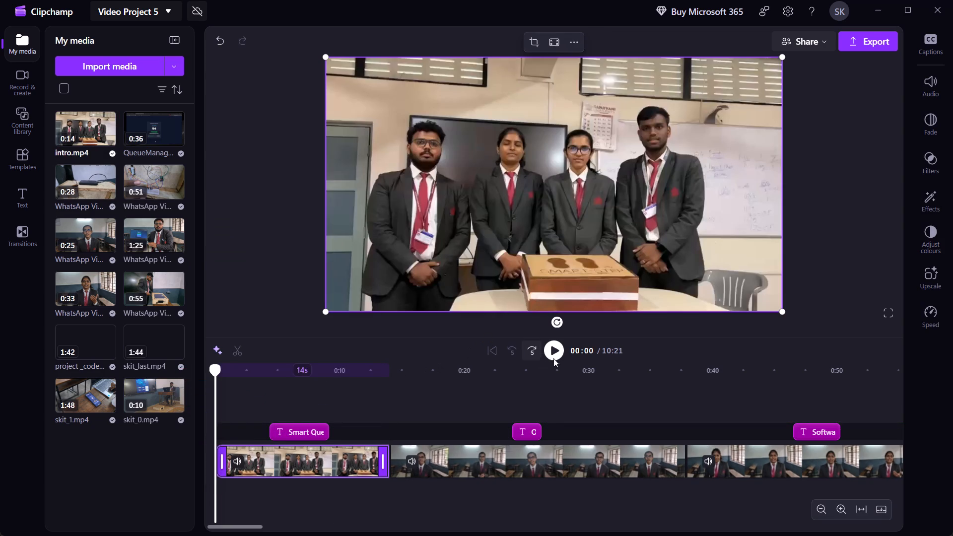
# Move the Smart Queue title over the classroom clip that follows the intro, starting at about 0:18.
pyautogui.click(360, 394)
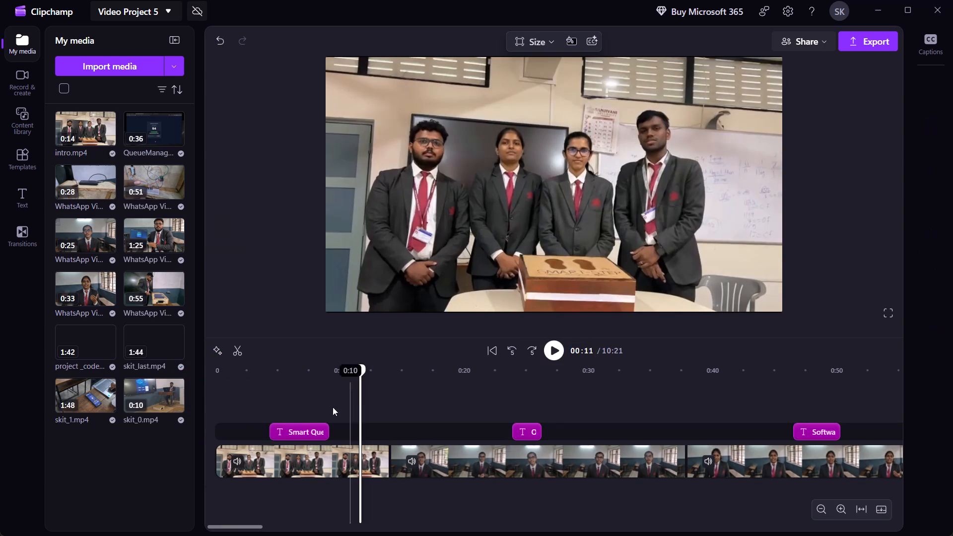
pyautogui.click(305, 424)
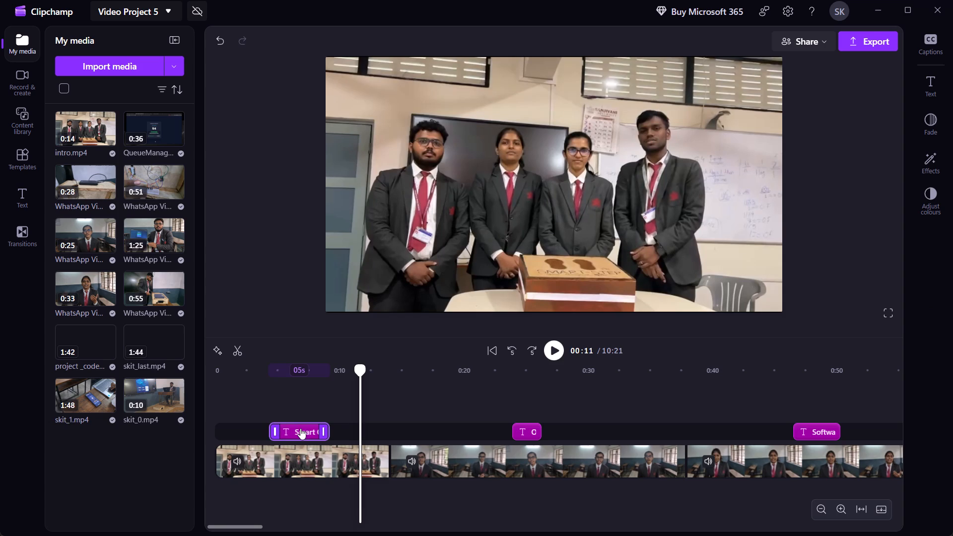
pyautogui.moveTo(300, 428); pyautogui.dragTo(453, 432)
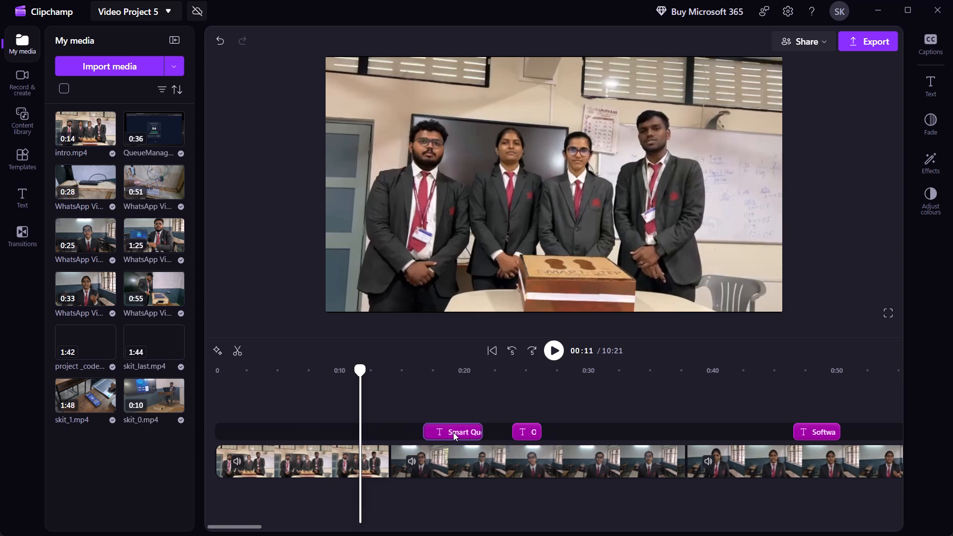
pyautogui.moveTo(453, 432); pyautogui.dragTo(468, 431)
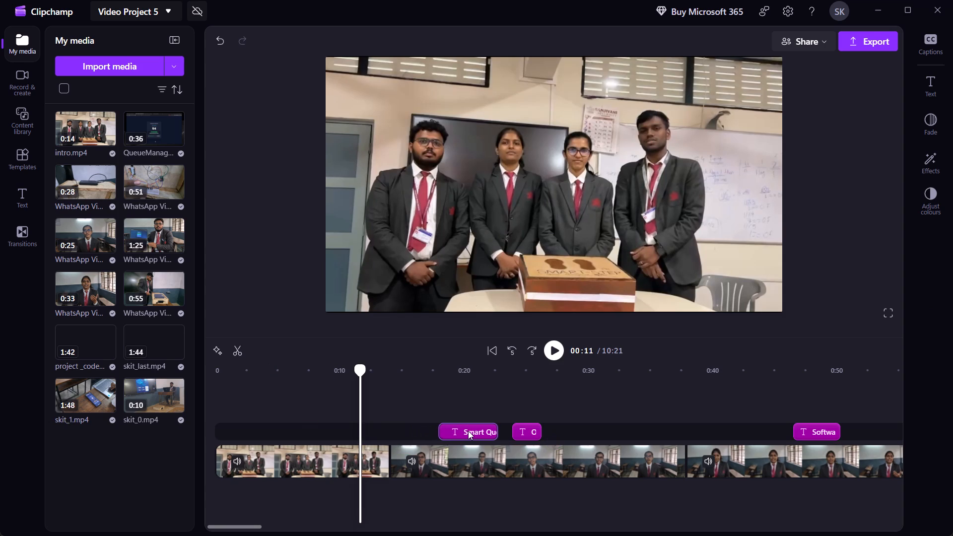
pyautogui.moveTo(468, 431); pyautogui.dragTo(472, 428)
# Move the Objective title to about 0:37, where the second classroom clip begins.
pyautogui.moveTo(528, 428); pyautogui.dragTo(600, 441)
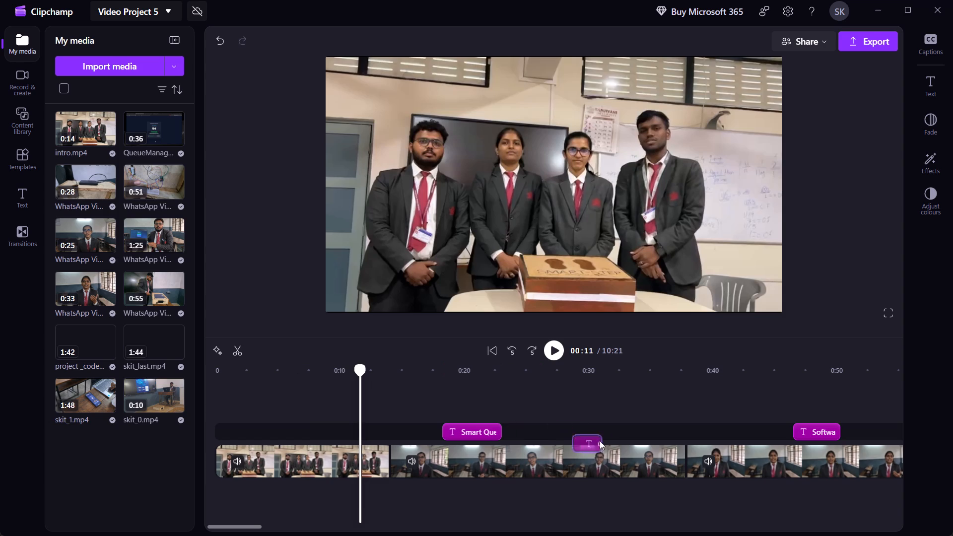
pyautogui.moveTo(600, 441); pyautogui.dragTo(686, 436)
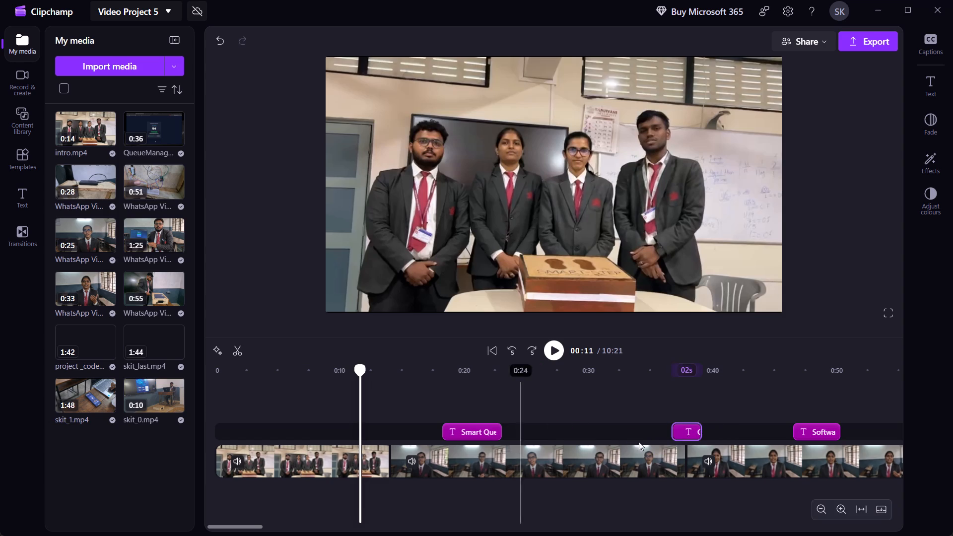
# Realign the Smart Queue title with the first speaker's narration by checking playback, starting the title at about 0:19.
pyautogui.moveTo(470, 429); pyautogui.dragTo(503, 433)
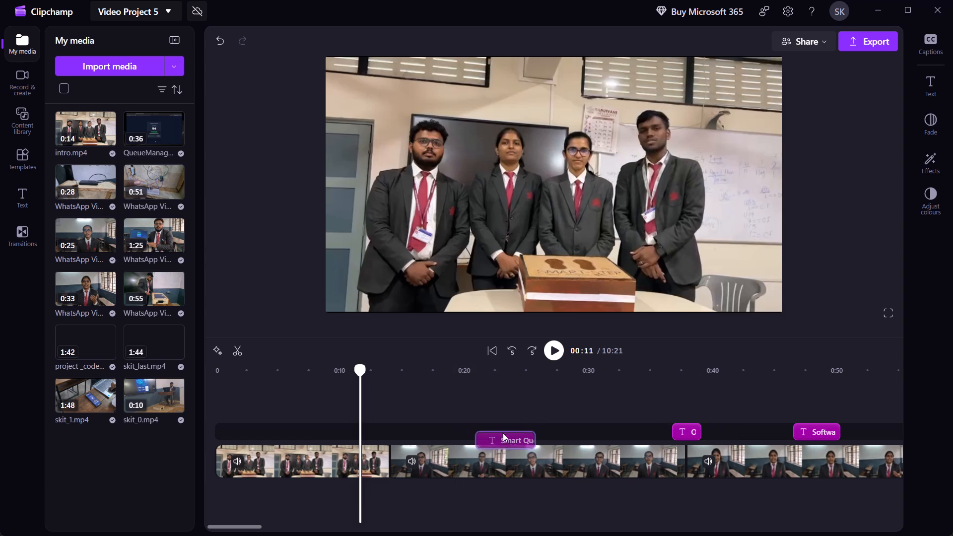
pyautogui.moveTo(503, 433); pyautogui.dragTo(497, 431)
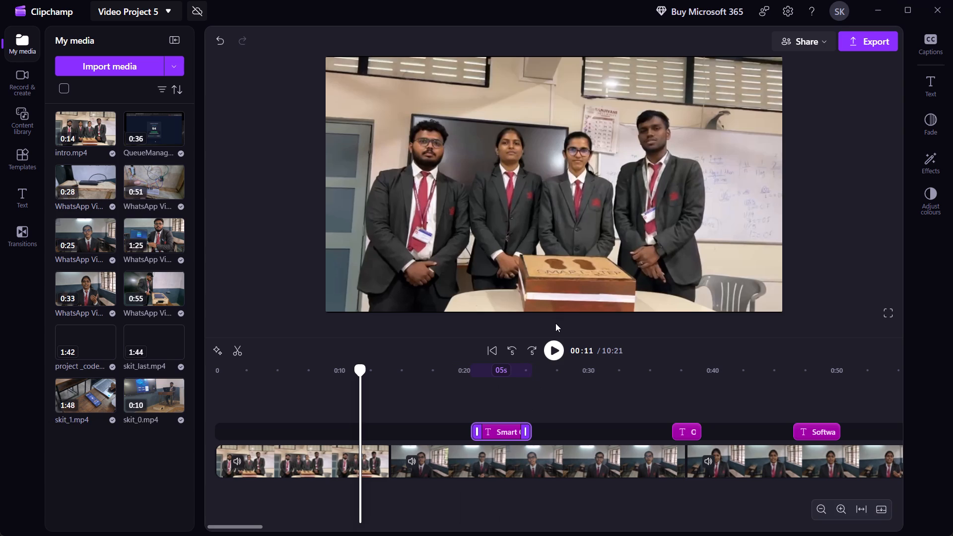
pyautogui.click(552, 357)
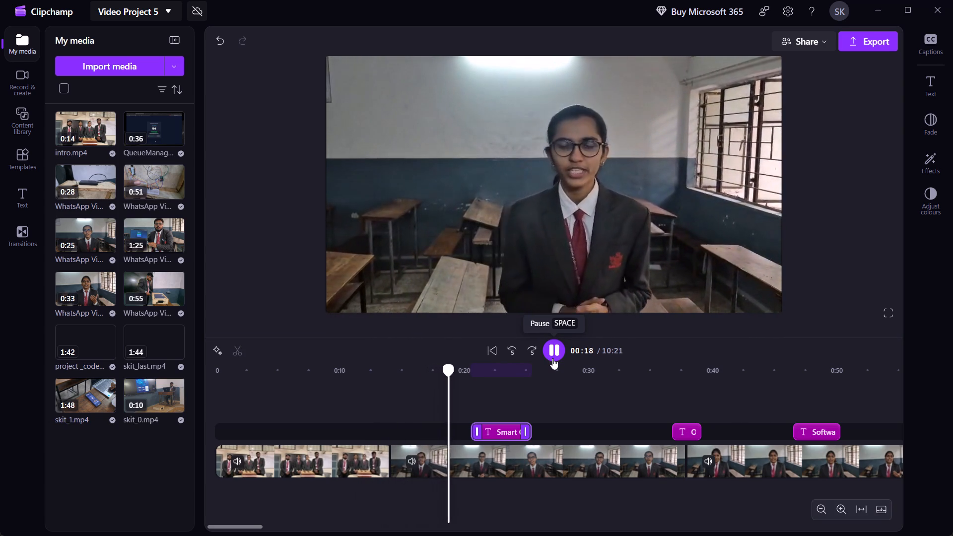
pyautogui.click(552, 358)
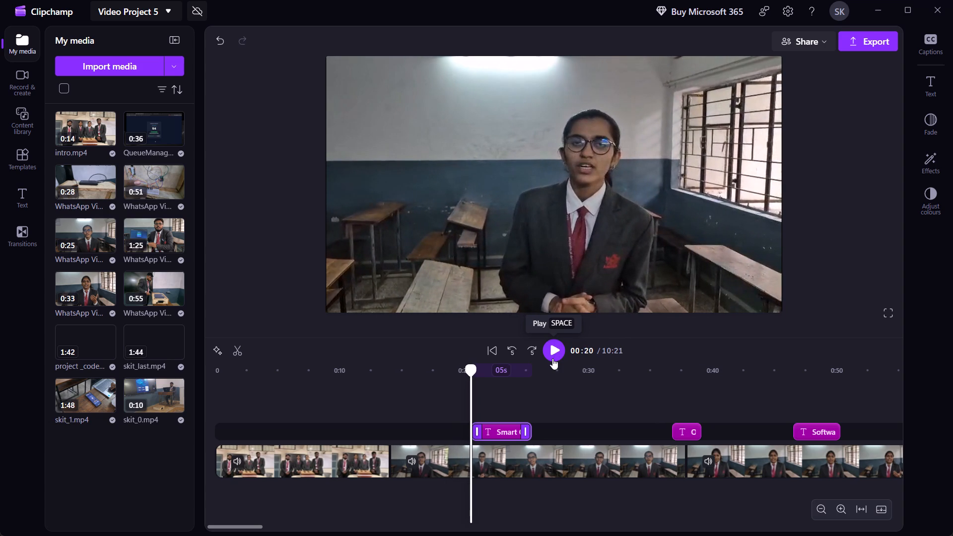
pyautogui.click(441, 384)
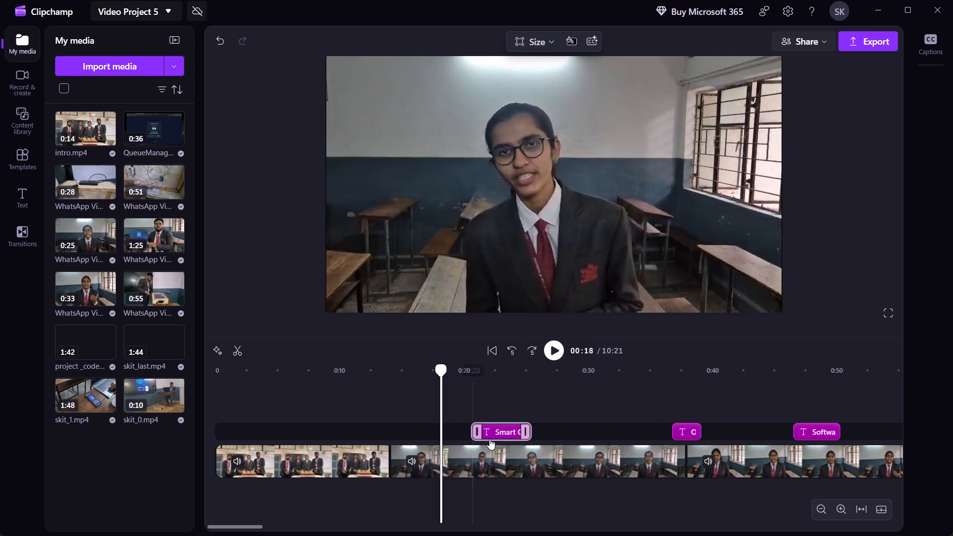
pyautogui.moveTo(503, 431); pyautogui.dragTo(483, 430)
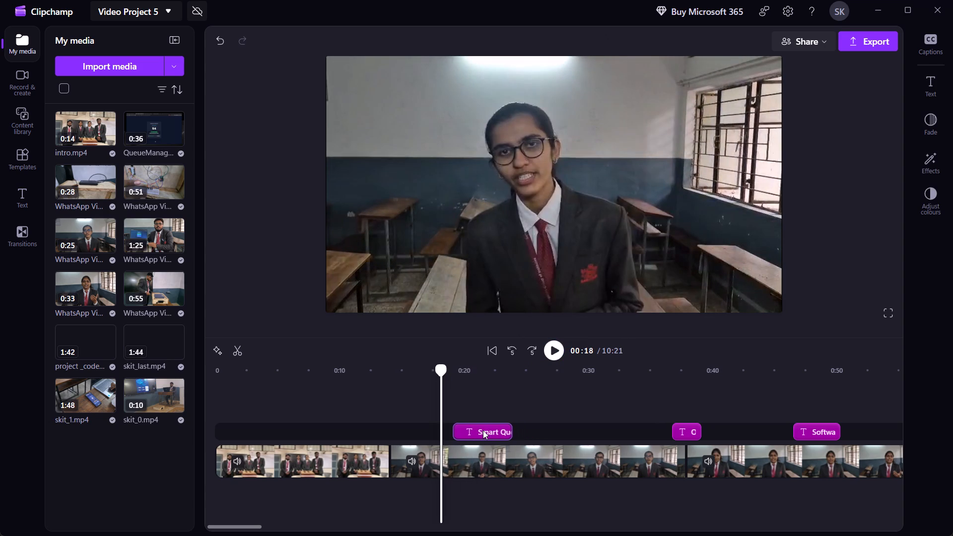
pyautogui.moveTo(483, 430); pyautogui.dragTo(478, 426)
# Open a gap before the second speaker's clip by starting it at about 0:41, and place the Objective title there at about 0:38.
pyautogui.click(555, 350)
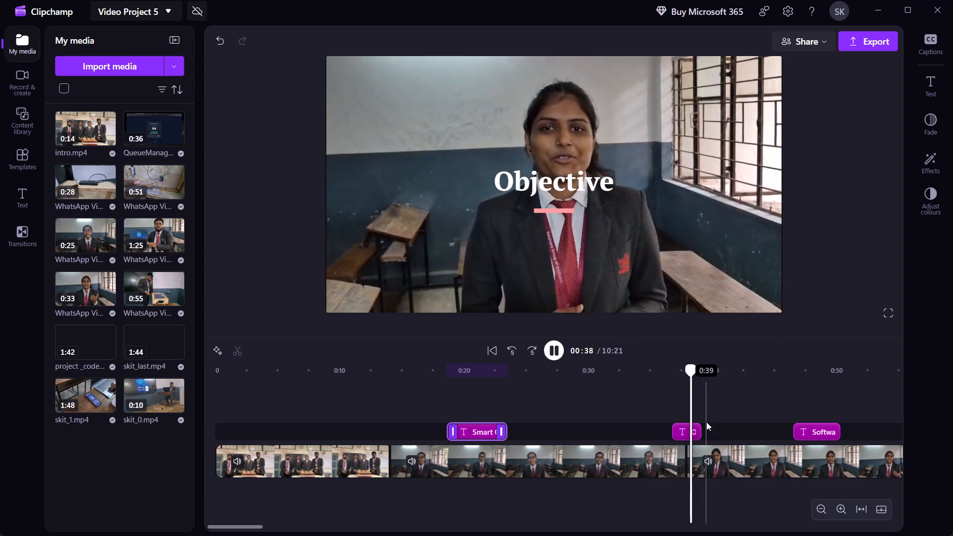
pyautogui.moveTo(728, 457); pyautogui.dragTo(757, 463)
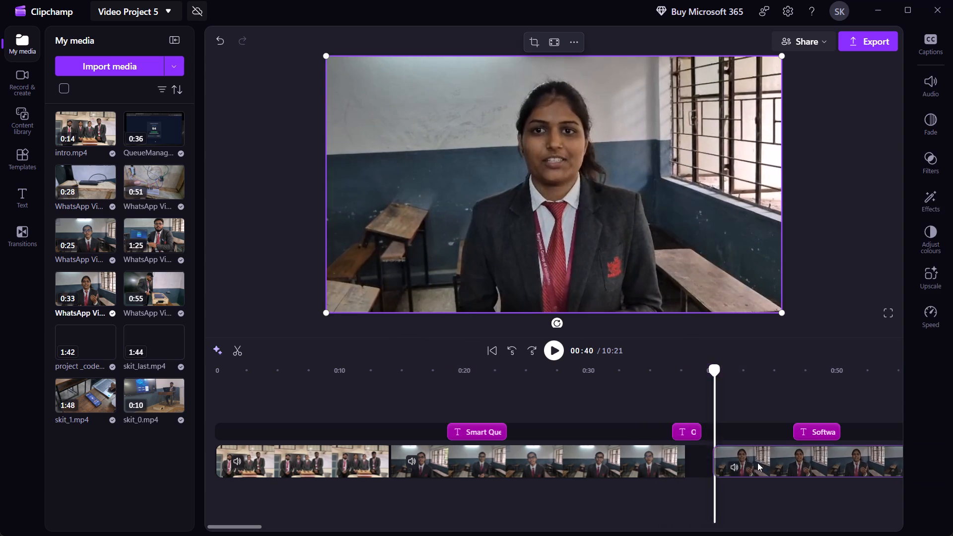
pyautogui.moveTo(757, 463); pyautogui.dragTo(780, 463)
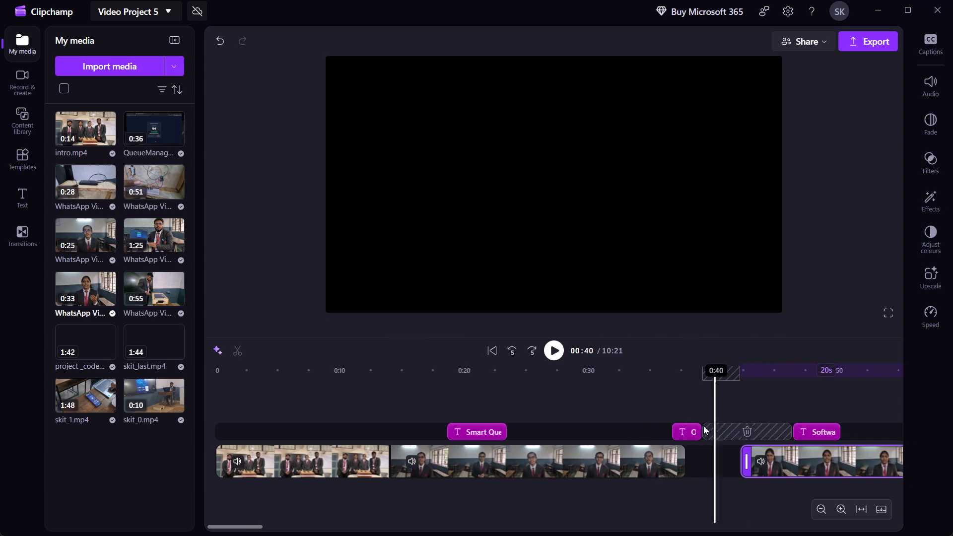
pyautogui.moveTo(686, 430); pyautogui.dragTo(706, 427)
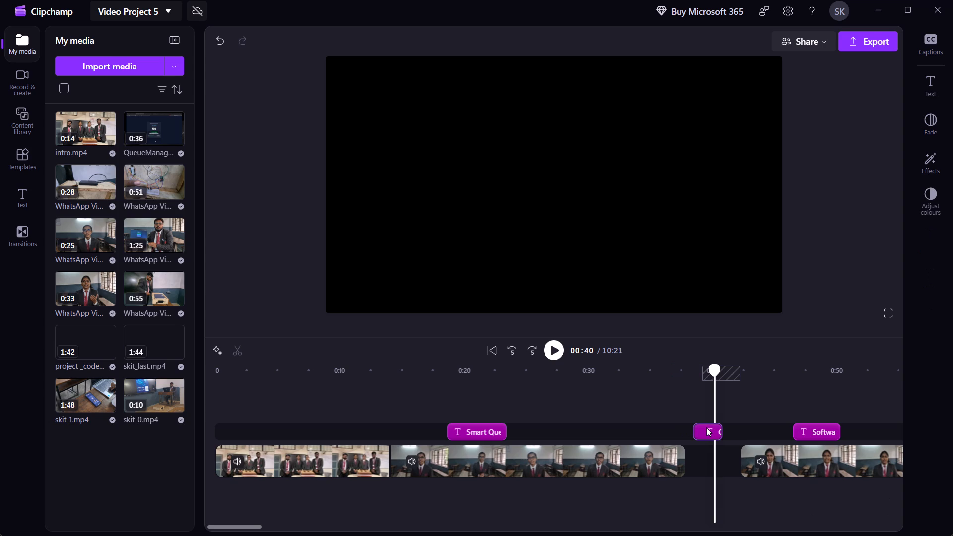
pyautogui.moveTo(706, 427); pyautogui.dragTo(703, 428)
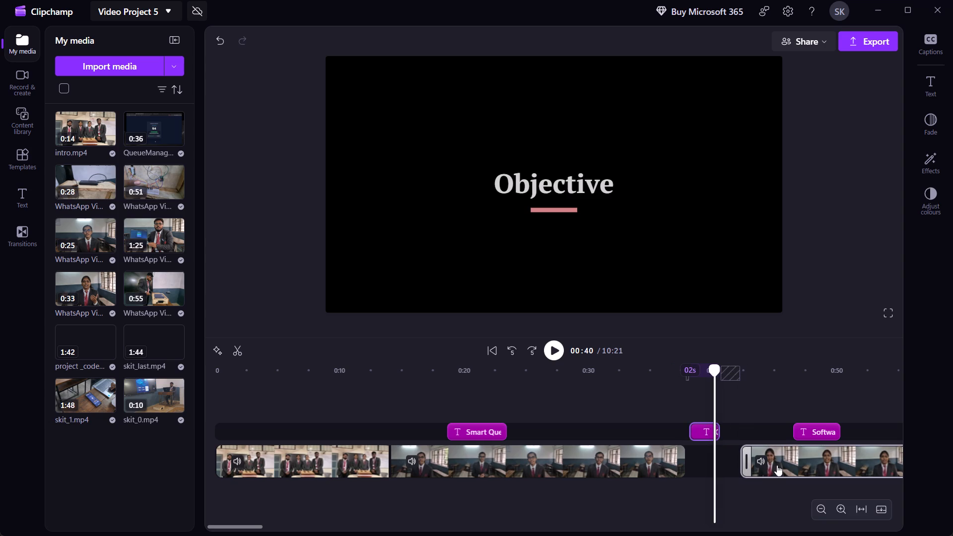
pyautogui.moveTo(777, 465); pyautogui.dragTo(758, 452)
# Play back the timeline from about 0:34 to check the first speaker's ending and the Objective title's timing.
pyautogui.click(648, 402)
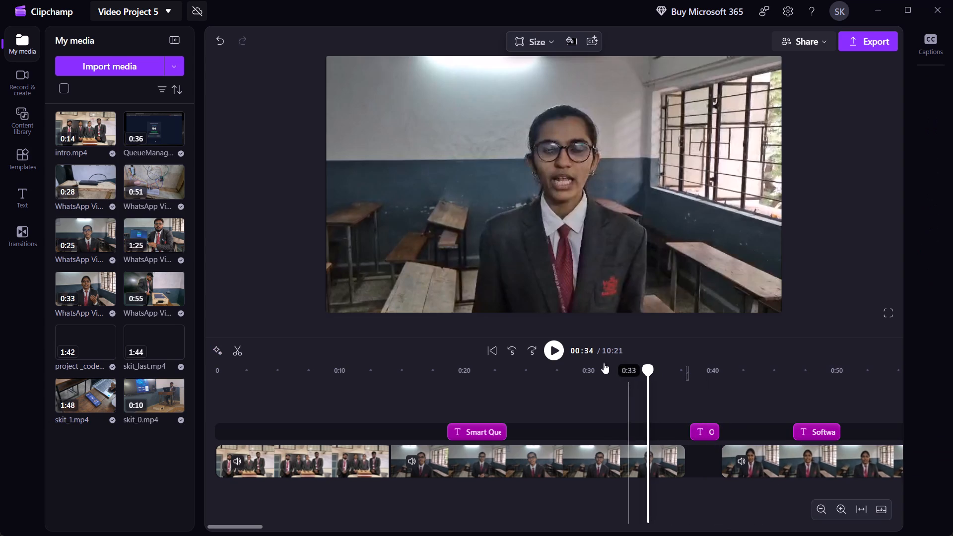
pyautogui.click(552, 352)
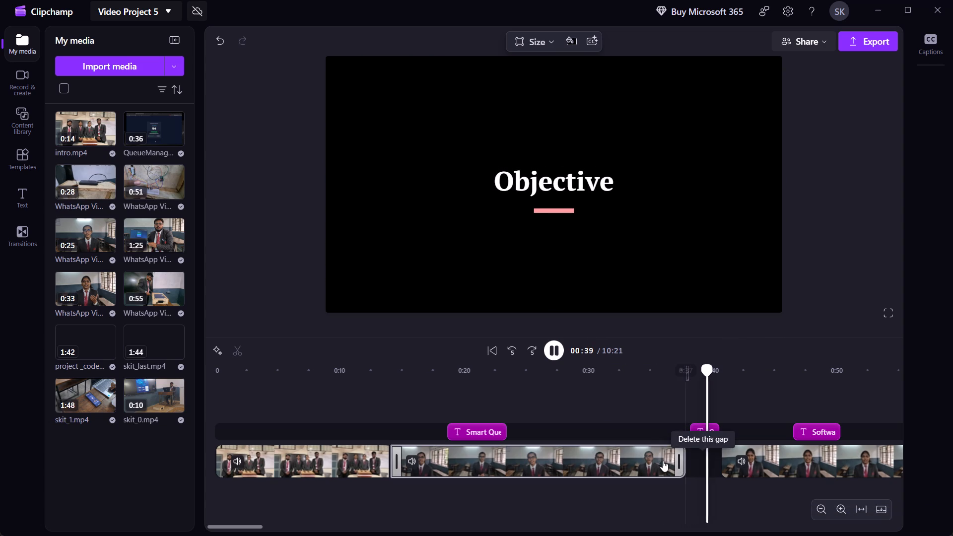
pyautogui.click(663, 461)
pyautogui.click(675, 458)
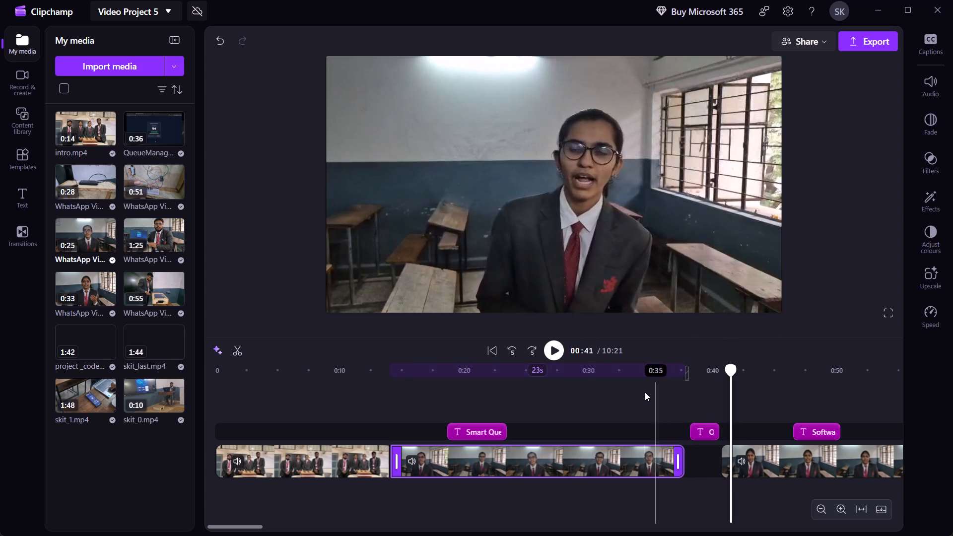
pyautogui.click(645, 392)
pyautogui.click(546, 349)
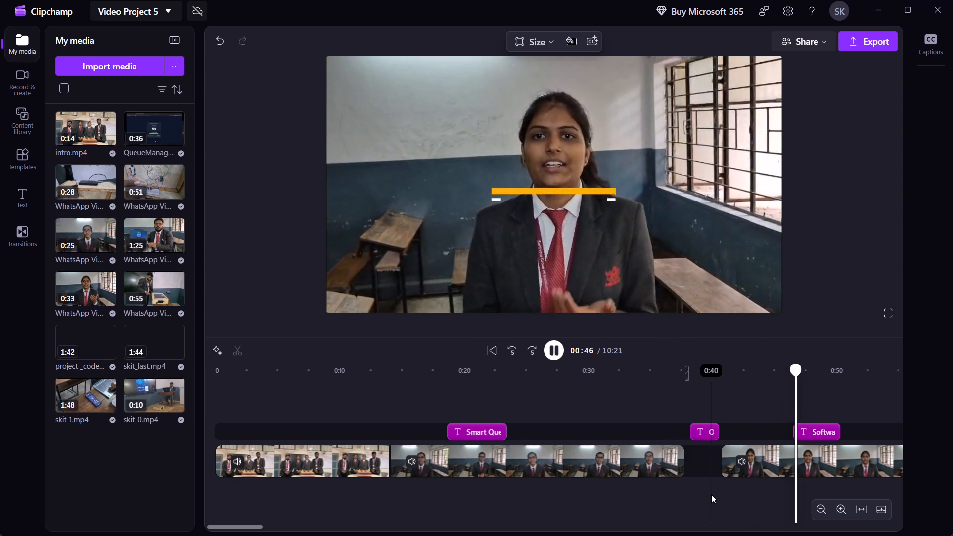
# Move the Software Architecture title to about 0:59, across the gap before the laptop demonstration clip.
pyautogui.hscroll(-4, 711, 494)
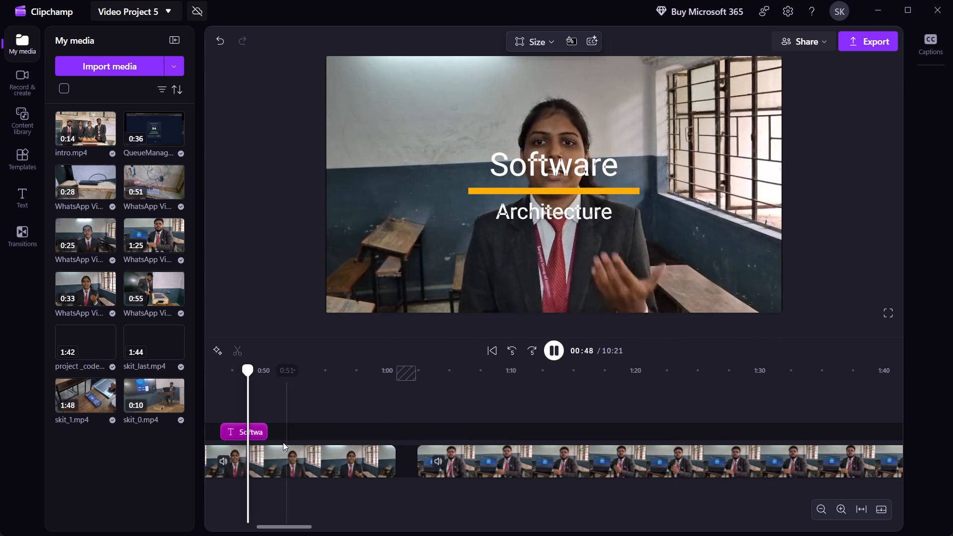
pyautogui.click(263, 436)
pyautogui.moveTo(246, 434); pyautogui.dragTo(333, 431)
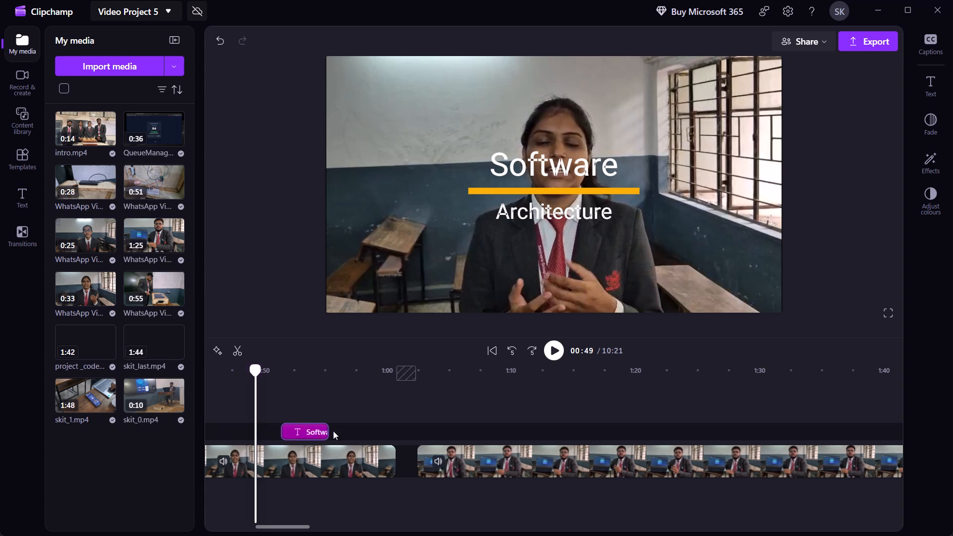
pyautogui.moveTo(333, 431); pyautogui.dragTo(402, 430)
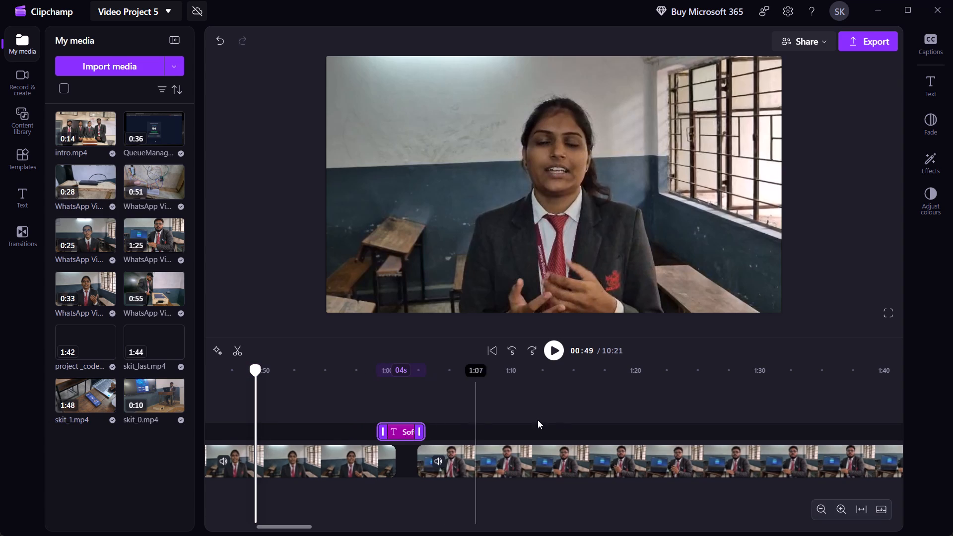
# Shift the laptop demonstration clip to start at about 1:05 and place the Software Architecture title in the gap before it at about 1:01.
pyautogui.click(554, 346)
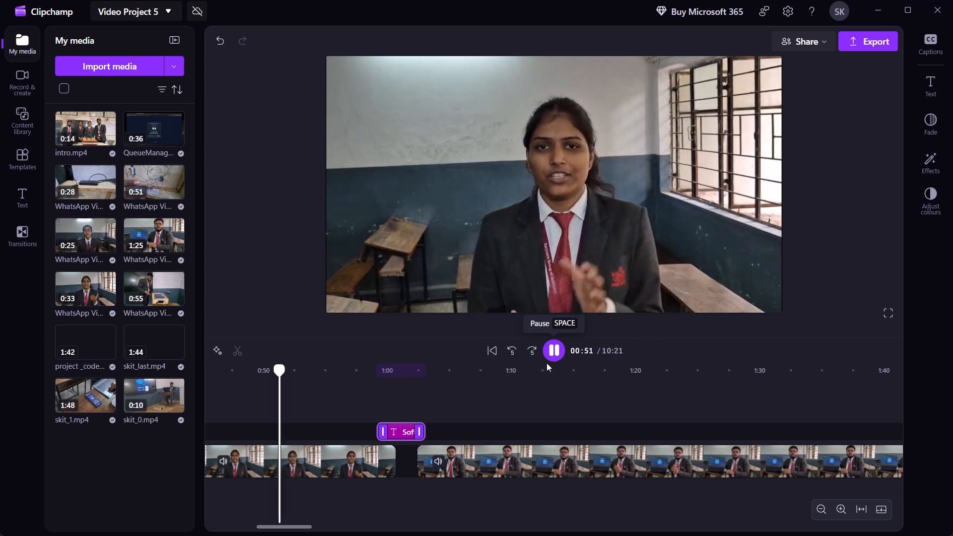
pyautogui.moveTo(479, 450); pyautogui.dragTo(481, 449)
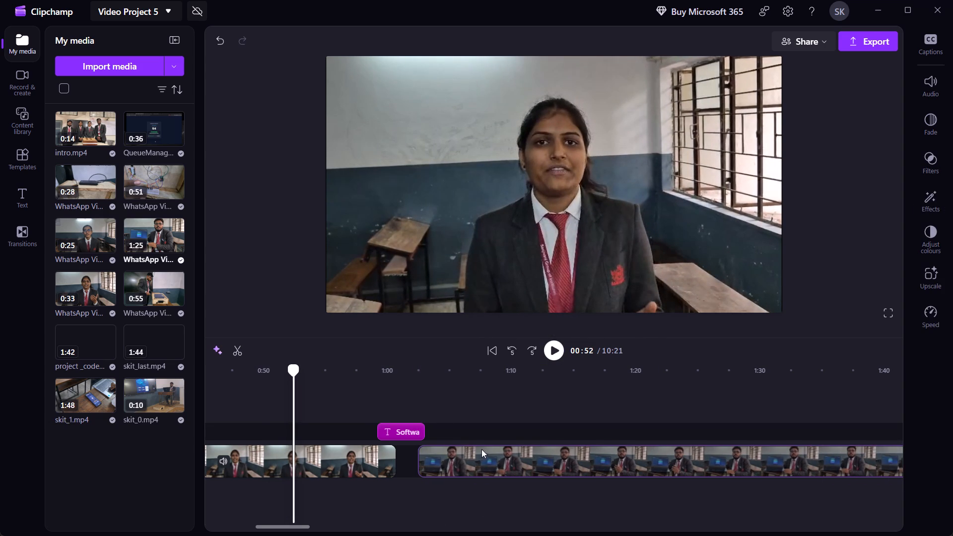
pyautogui.moveTo(481, 449); pyautogui.dragTo(507, 456)
pyautogui.moveTo(388, 428); pyautogui.dragTo(408, 431)
# Play back the laptop demonstration through to the queue management screen recording, and return to about 1:55 to check the transition.
pyautogui.click(554, 354)
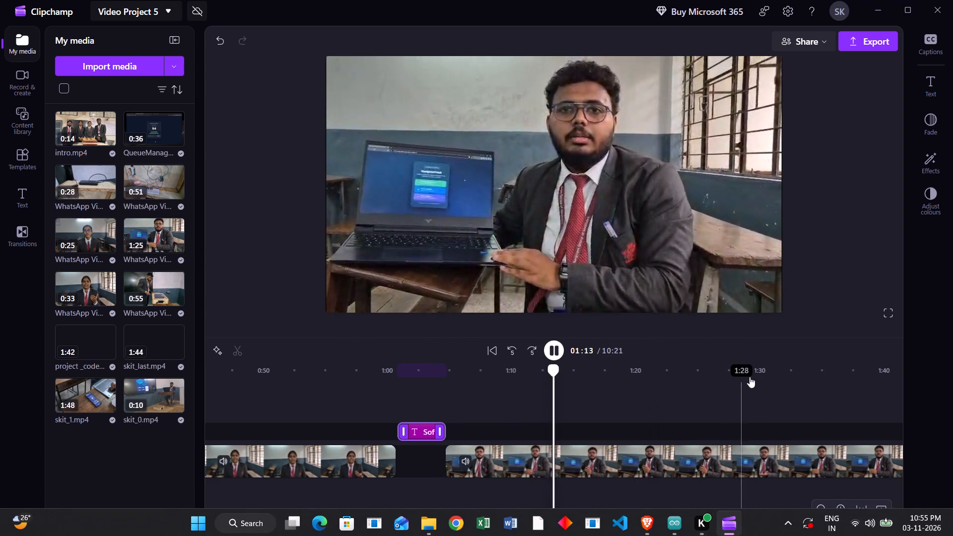
pyautogui.click(746, 389)
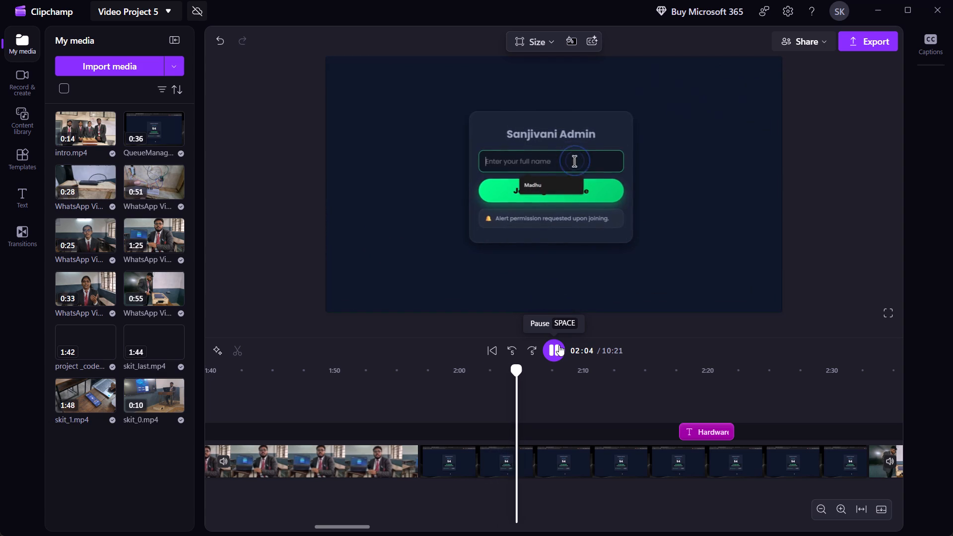
pyautogui.click(559, 345)
pyautogui.click(396, 420)
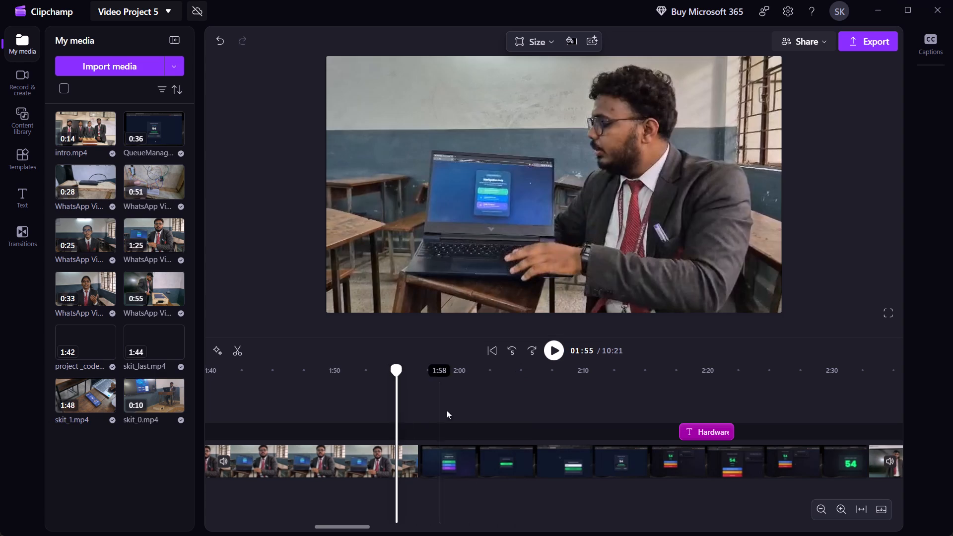
# Switch to the Brave browser and pause the song playing on YouTube.
pyautogui.hotkey('alt', 'Tab')
pyautogui.click(366, 225)
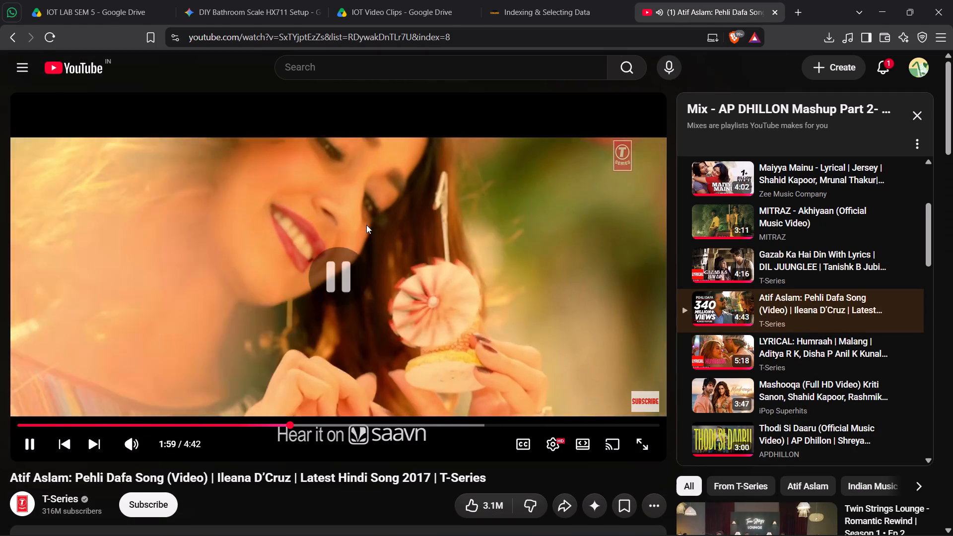
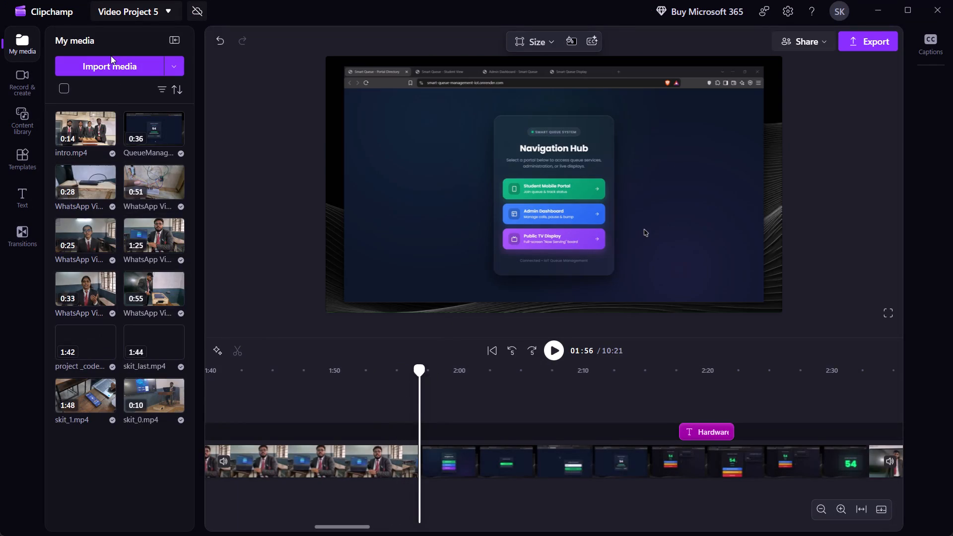
# Import the wesitevoiceover audio file into the project media.
pyautogui.click(137, 65)
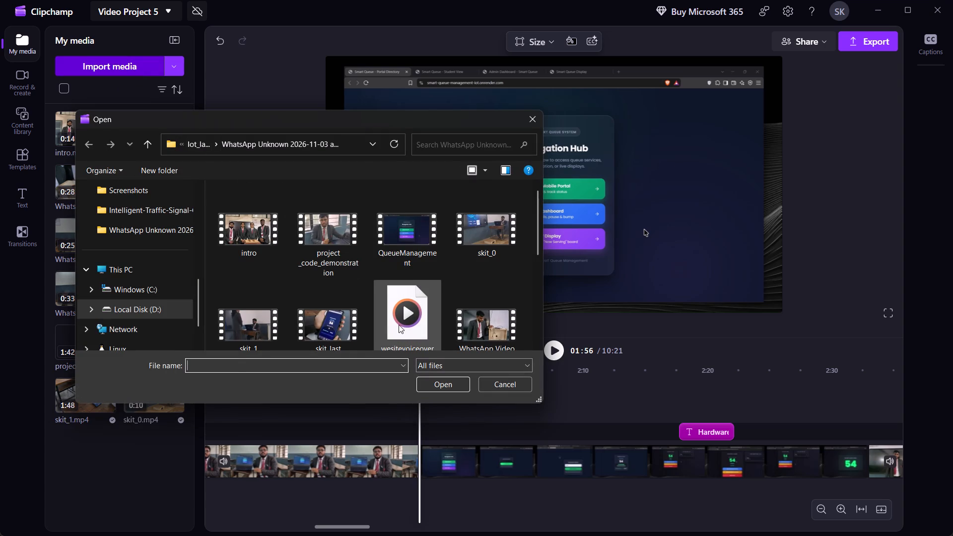
pyautogui.click(399, 325)
pyautogui.click(437, 388)
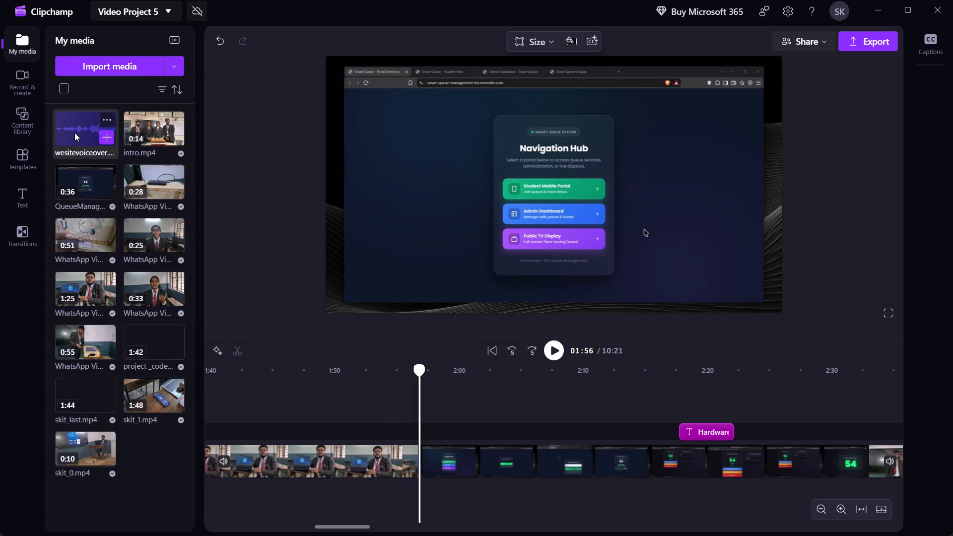
# Place the wesitevoiceover audio on its own track below the Hardware title, starting with the queue management screen recording at about 1:56.
pyautogui.moveTo(74, 133); pyautogui.dragTo(408, 452)
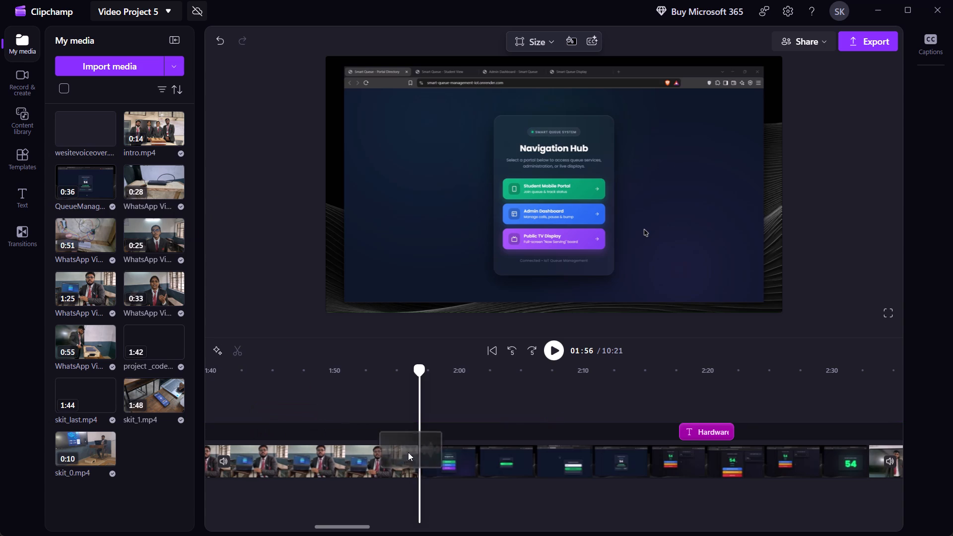
pyautogui.moveTo(408, 452); pyautogui.dragTo(441, 423)
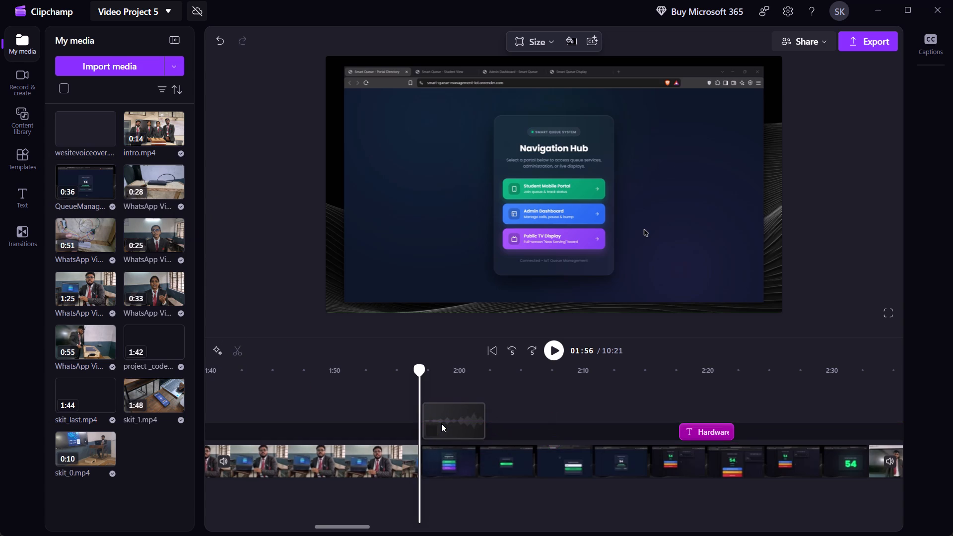
pyautogui.moveTo(441, 423); pyautogui.dragTo(434, 428)
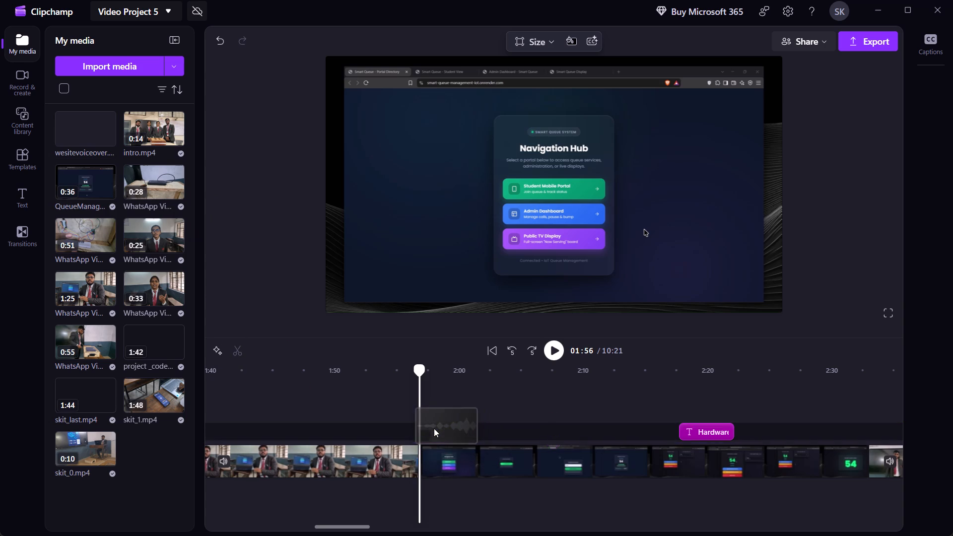
pyautogui.moveTo(434, 428); pyautogui.dragTo(436, 441)
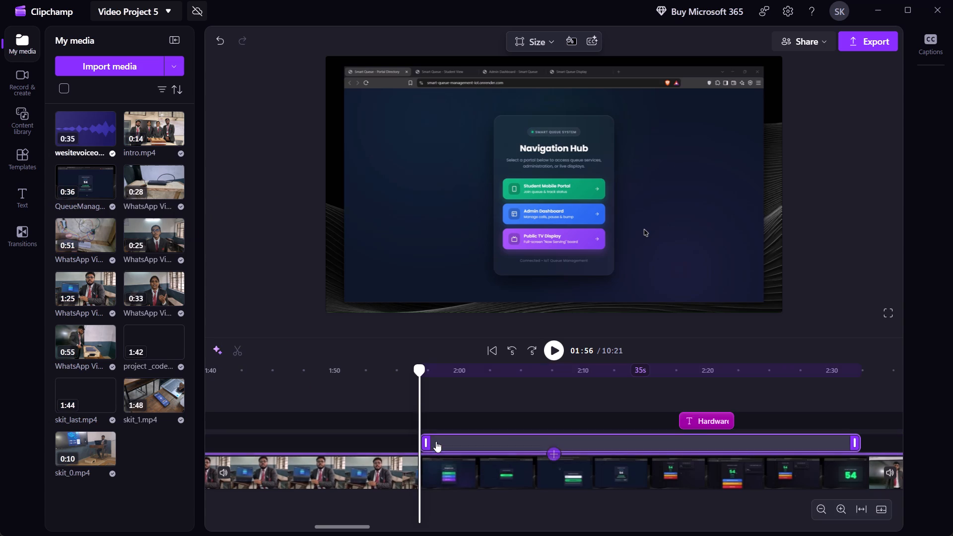
pyautogui.moveTo(455, 440); pyautogui.dragTo(462, 407)
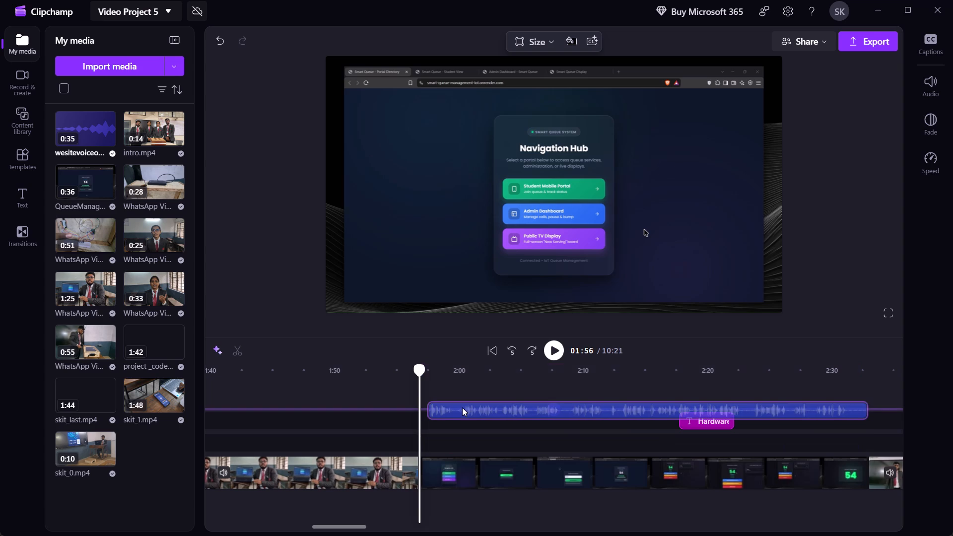
pyautogui.moveTo(462, 407); pyautogui.dragTo(462, 407)
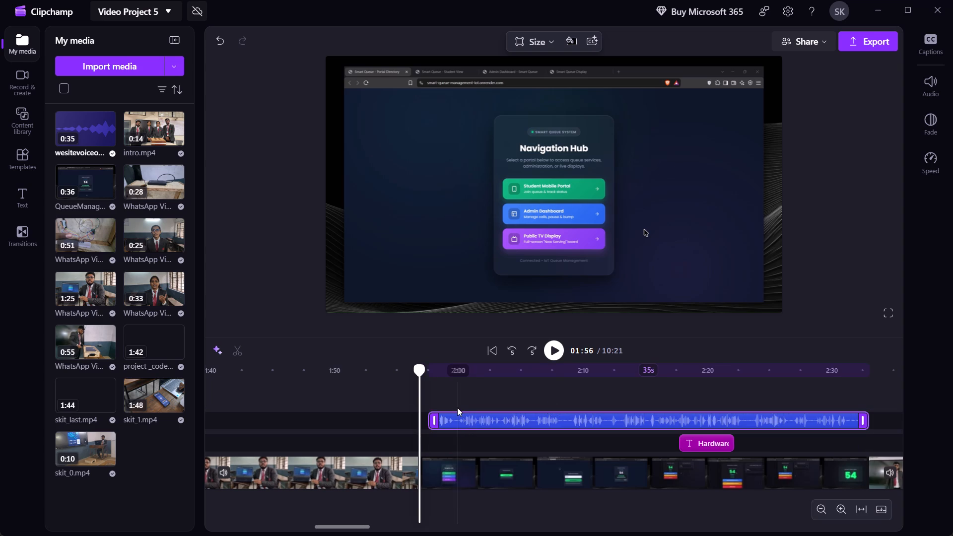
pyautogui.moveTo(460, 420); pyautogui.dragTo(454, 457)
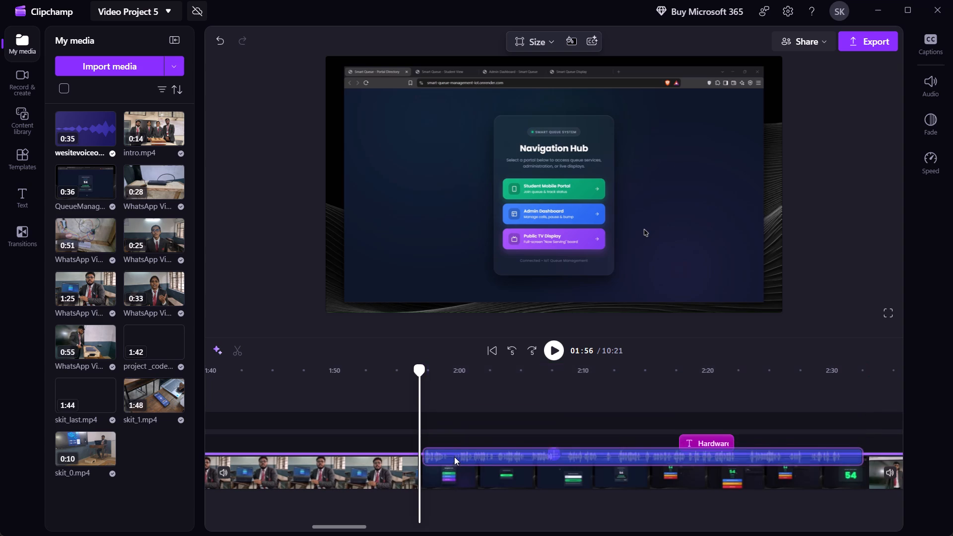
pyautogui.moveTo(454, 457); pyautogui.dragTo(454, 459)
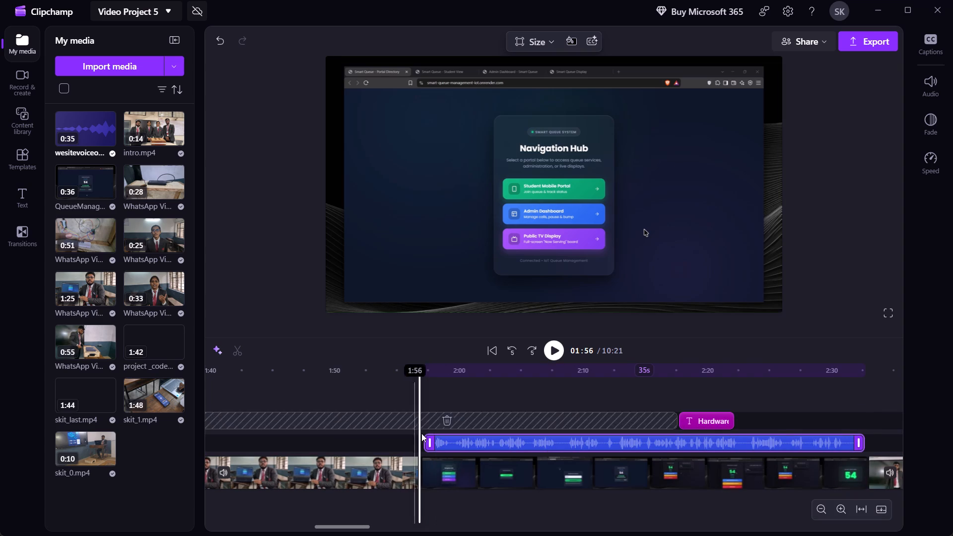
pyautogui.click(446, 443)
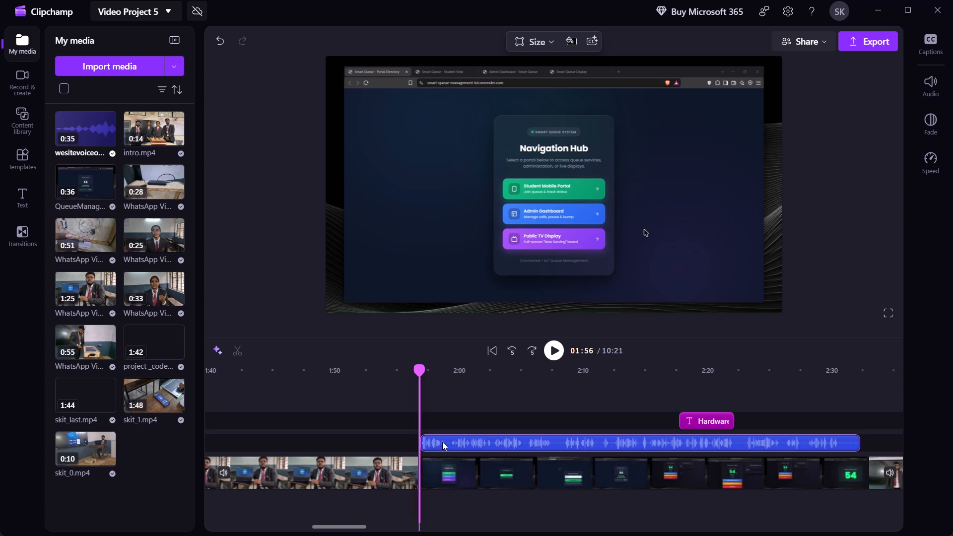
# Play the transition into the screen recording and trim the end of the laptop demonstration clip back to about 1:56.
pyautogui.click(551, 348)
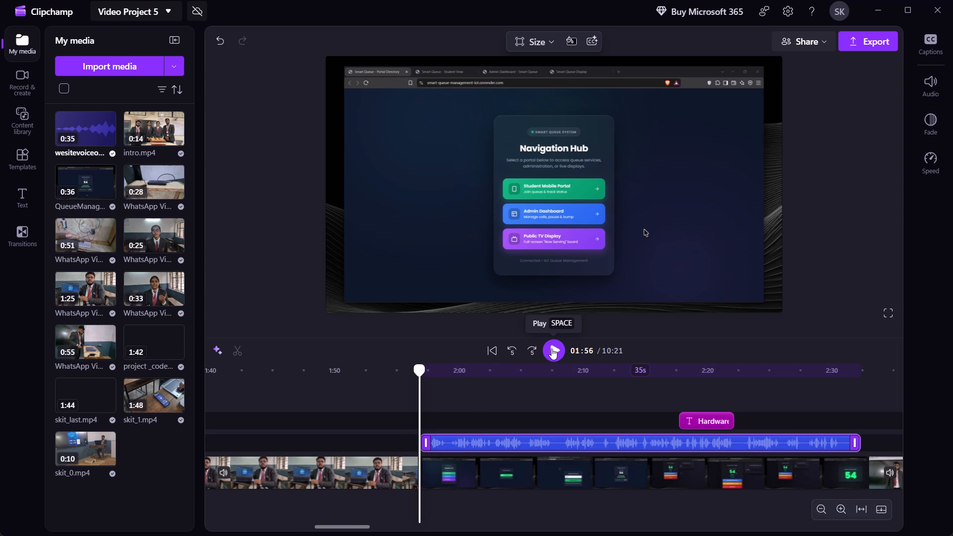
pyautogui.click(388, 392)
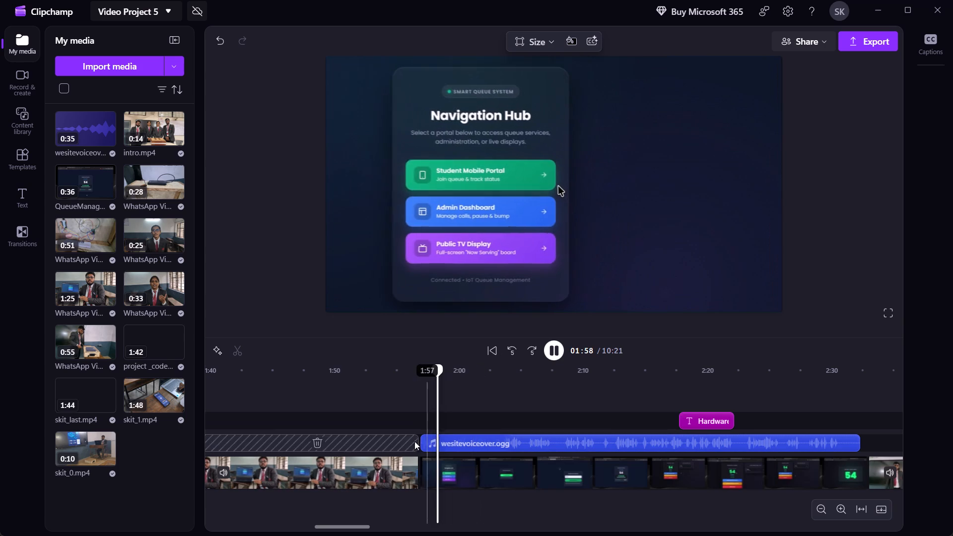
pyautogui.click(407, 467)
pyautogui.moveTo(409, 468); pyautogui.dragTo(399, 472)
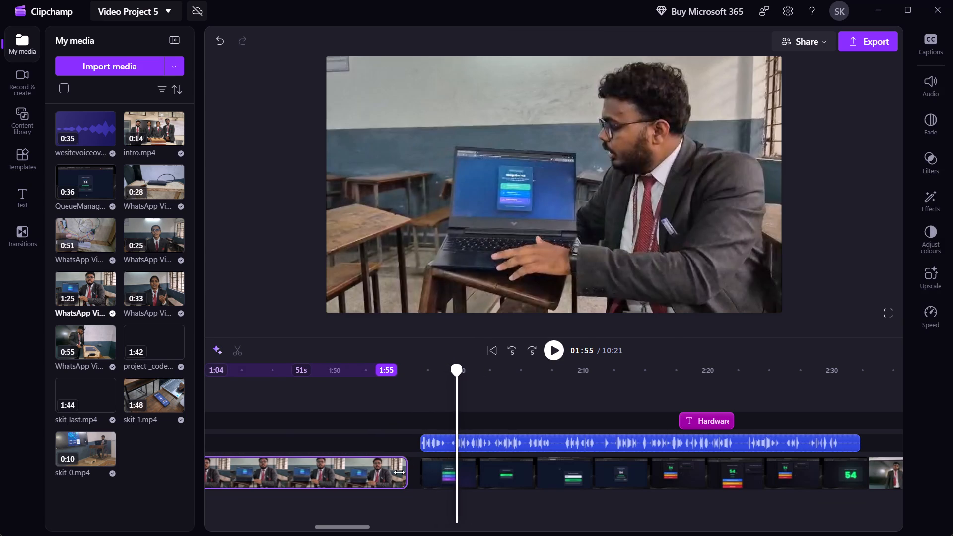
pyautogui.moveTo(399, 472); pyautogui.dragTo(400, 472)
pyautogui.click(429, 470)
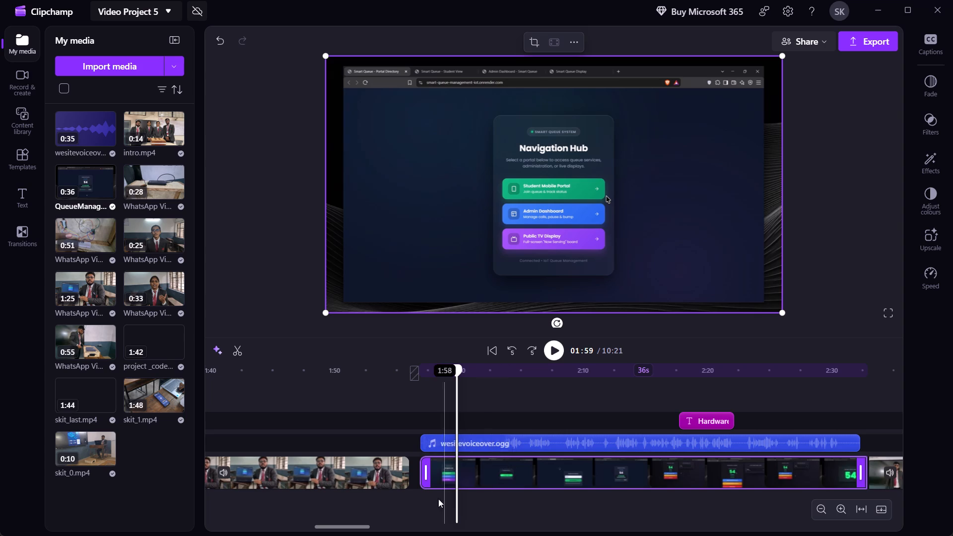
# Replay the transition from about 1:55 and trim the end of the laptop demonstration clip slightly further, to about 1:55.
pyautogui.click(408, 392)
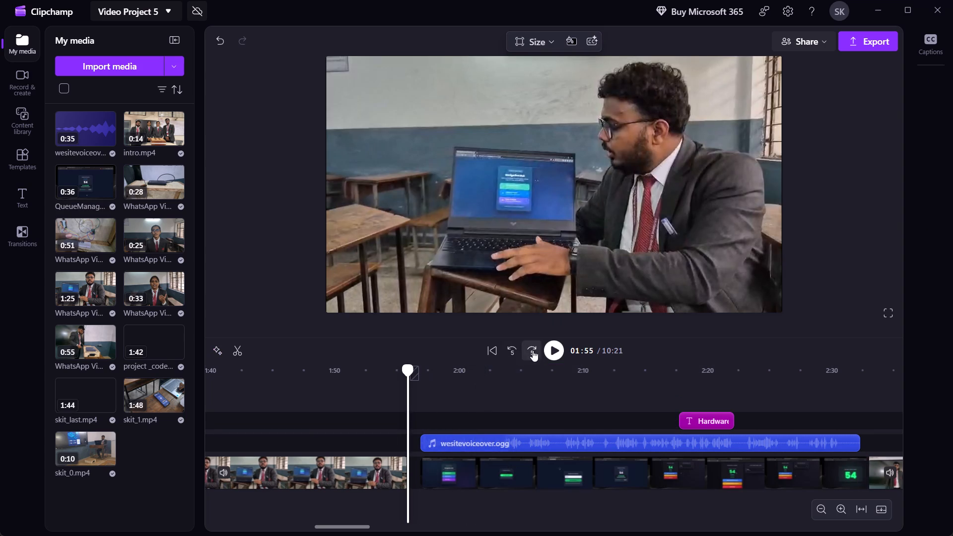
pyautogui.click(546, 341)
pyautogui.click(558, 352)
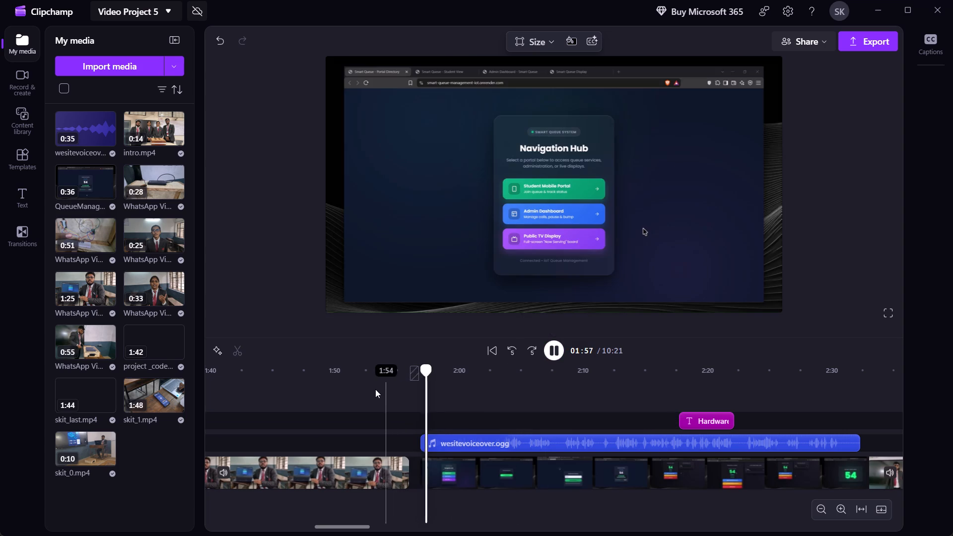
pyautogui.click(373, 390)
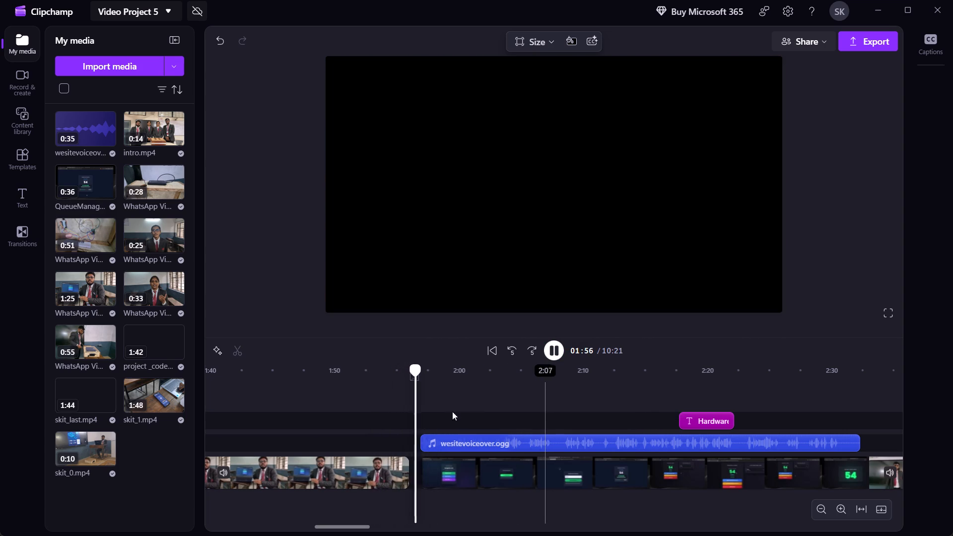
pyautogui.click(357, 463)
pyautogui.moveTo(401, 469); pyautogui.dragTo(399, 469)
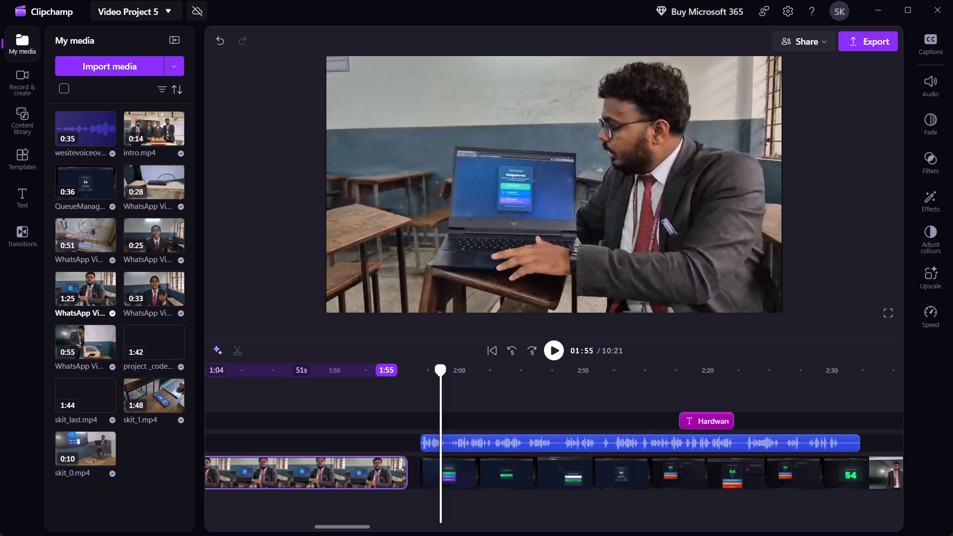
pyautogui.moveTo(399, 469); pyautogui.dragTo(394, 470)
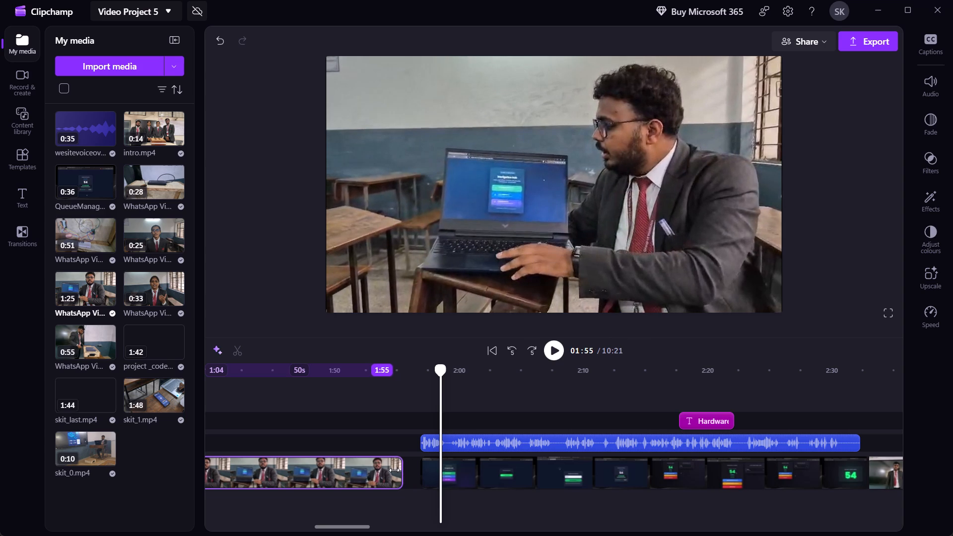
pyautogui.moveTo(394, 470); pyautogui.dragTo(407, 465)
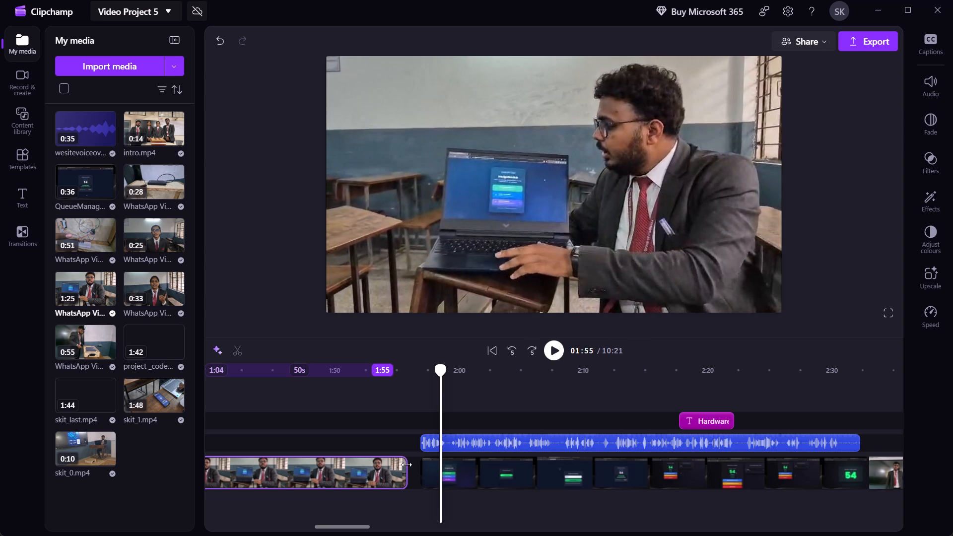
pyautogui.moveTo(407, 465); pyautogui.dragTo(394, 465)
pyautogui.click(457, 481)
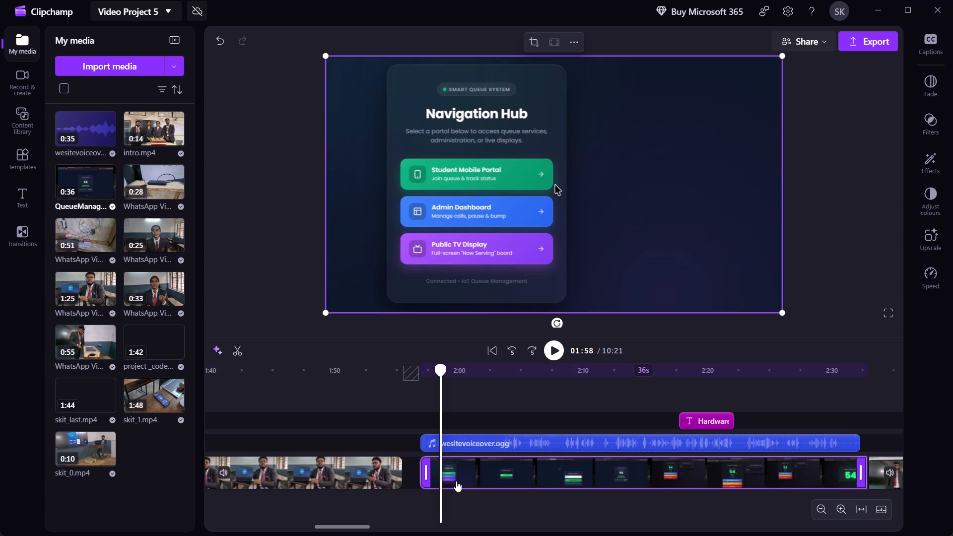
# Play across the gap and move the queue management screen recording earlier to start at about 1:55, directly after the laptop demonstration clip.
pyautogui.click(403, 393)
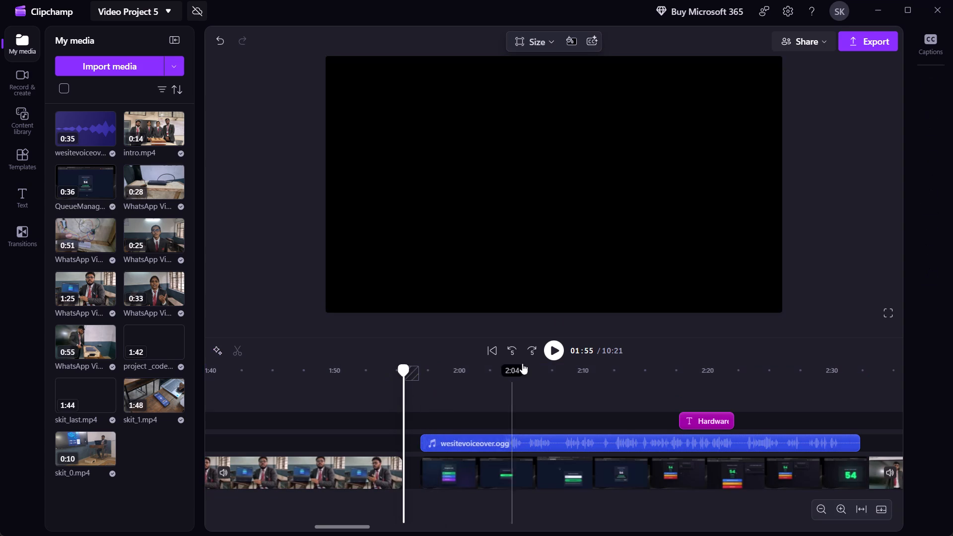
pyautogui.click(558, 353)
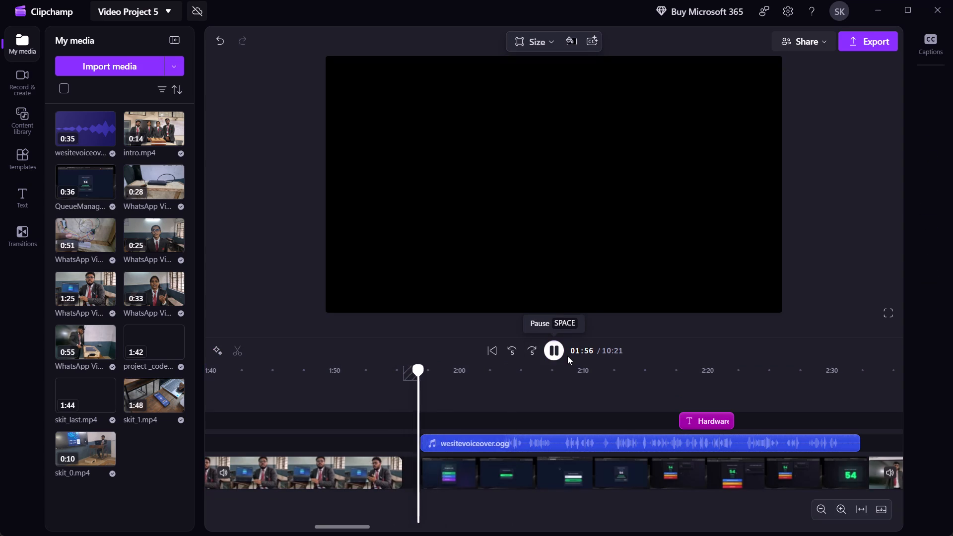
pyautogui.moveTo(477, 474); pyautogui.dragTo(472, 474)
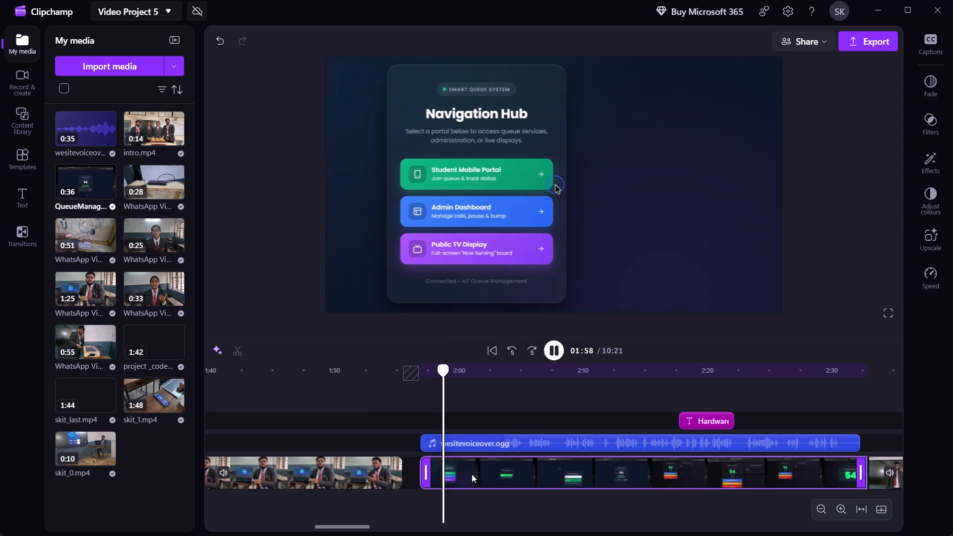
pyautogui.moveTo(472, 474); pyautogui.dragTo(447, 471)
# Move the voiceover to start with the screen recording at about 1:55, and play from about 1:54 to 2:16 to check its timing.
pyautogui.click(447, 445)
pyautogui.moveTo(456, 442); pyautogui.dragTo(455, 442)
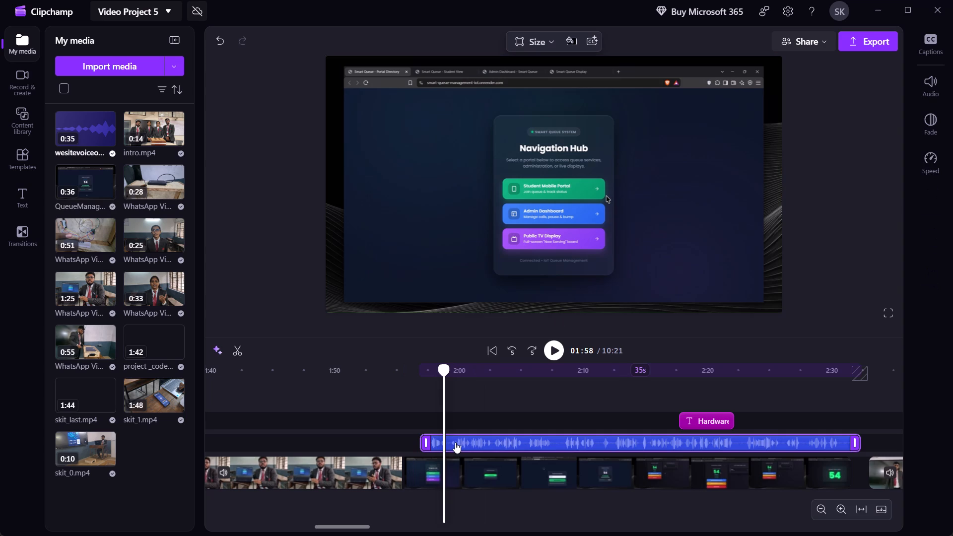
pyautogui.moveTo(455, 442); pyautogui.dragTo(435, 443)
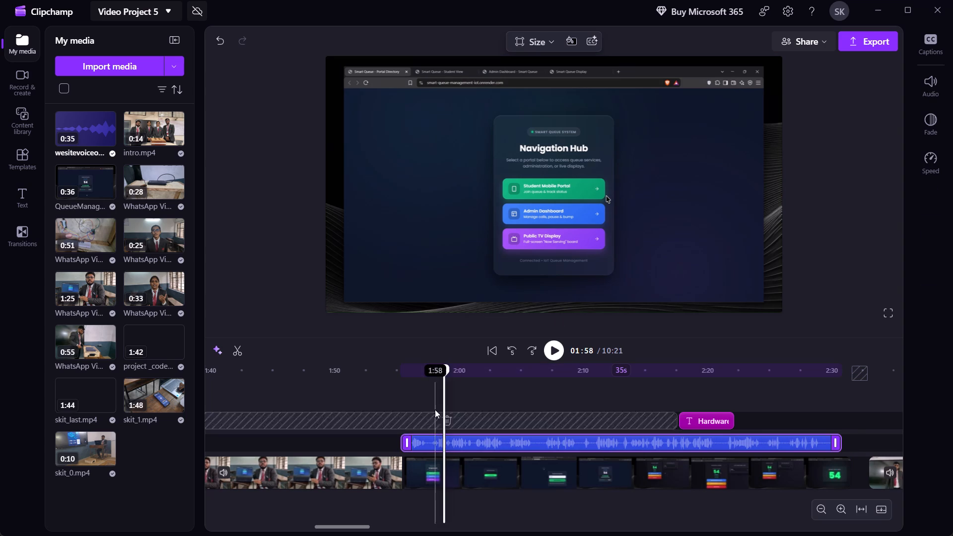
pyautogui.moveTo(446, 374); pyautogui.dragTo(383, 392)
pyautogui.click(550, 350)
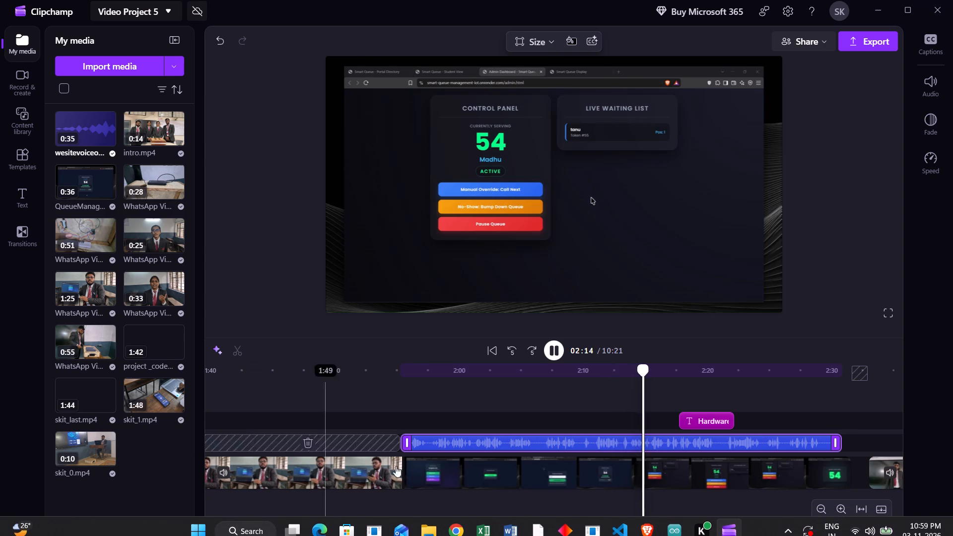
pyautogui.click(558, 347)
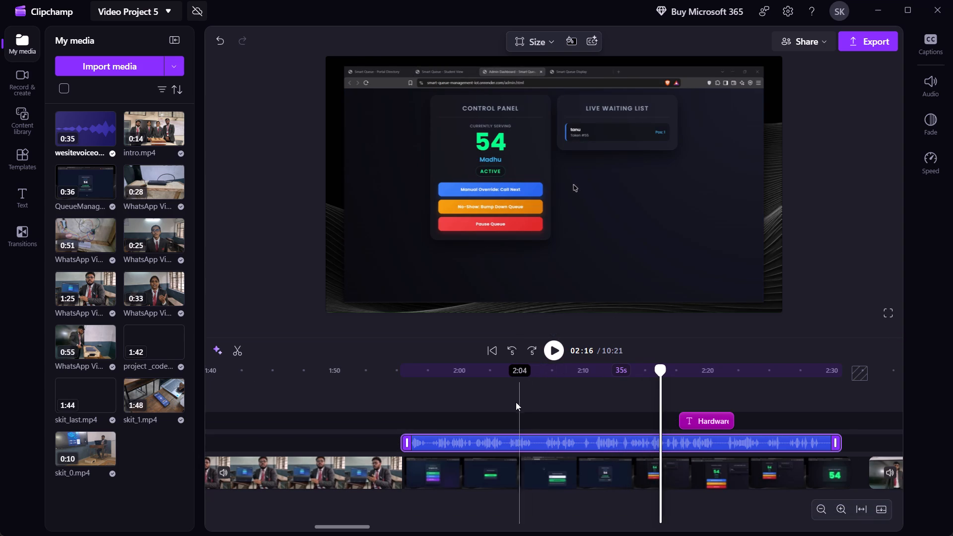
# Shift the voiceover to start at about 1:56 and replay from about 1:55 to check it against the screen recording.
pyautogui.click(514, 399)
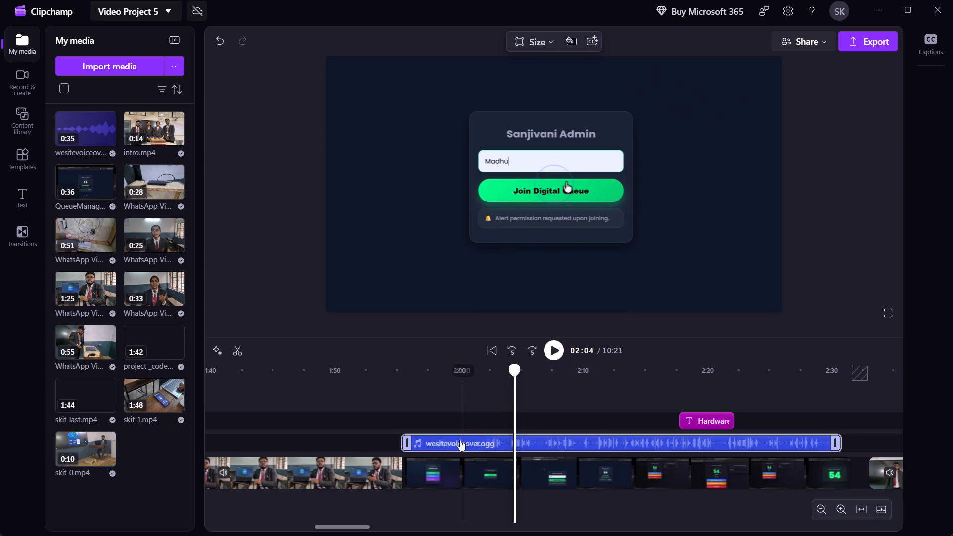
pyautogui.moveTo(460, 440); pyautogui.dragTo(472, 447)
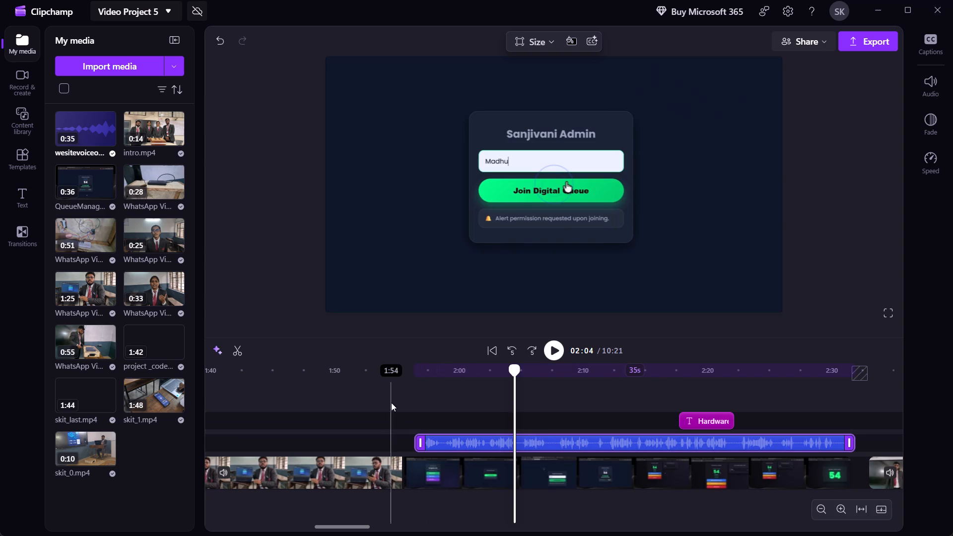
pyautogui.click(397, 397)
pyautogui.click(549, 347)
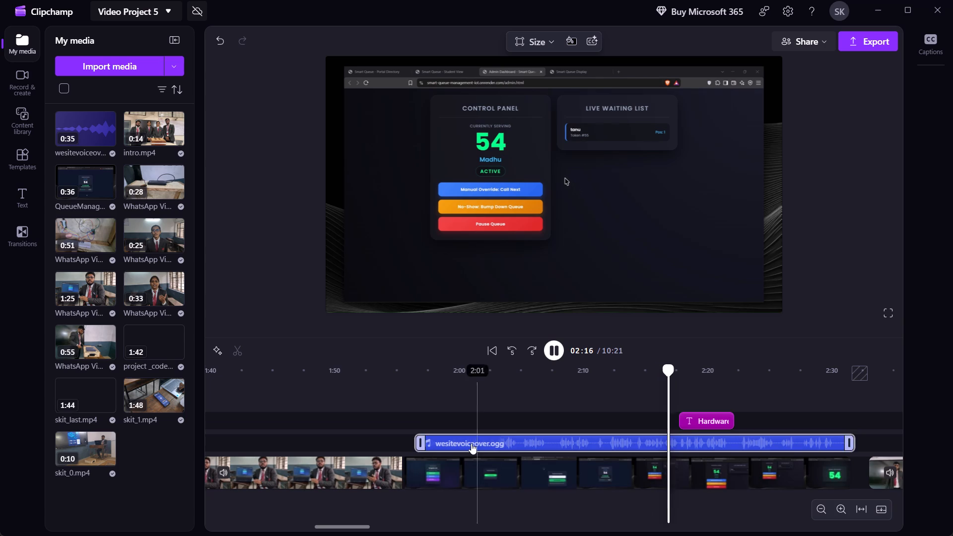
# Shift the voiceover to start at about 1:57 and replay from about 1:54 to check its timing.
pyautogui.moveTo(471, 443); pyautogui.dragTo(489, 445)
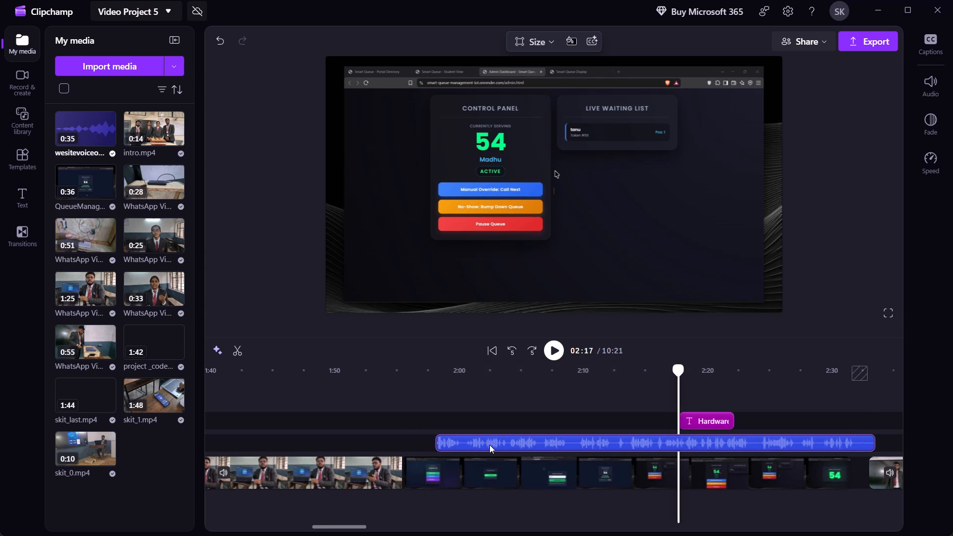
pyautogui.moveTo(489, 445); pyautogui.dragTo(482, 445)
pyautogui.click(388, 398)
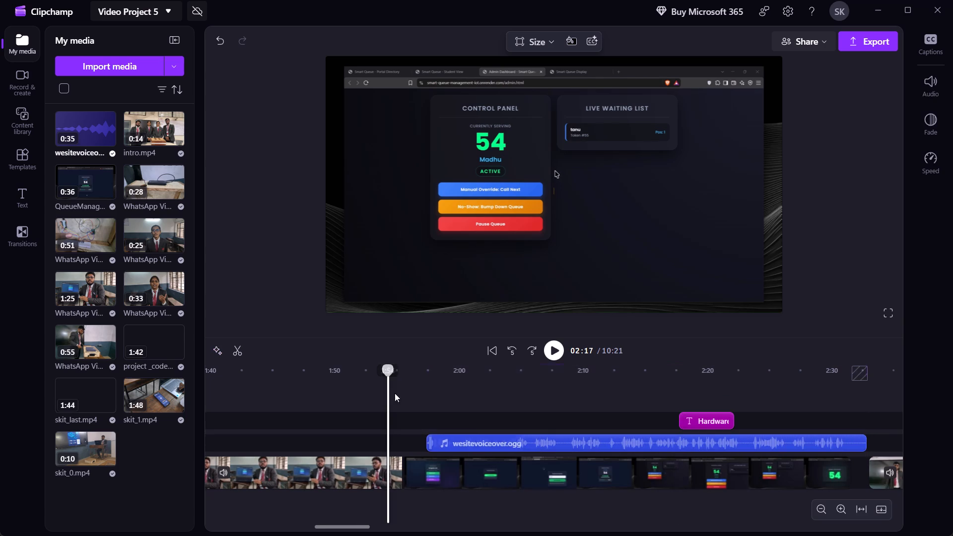
pyautogui.click(550, 351)
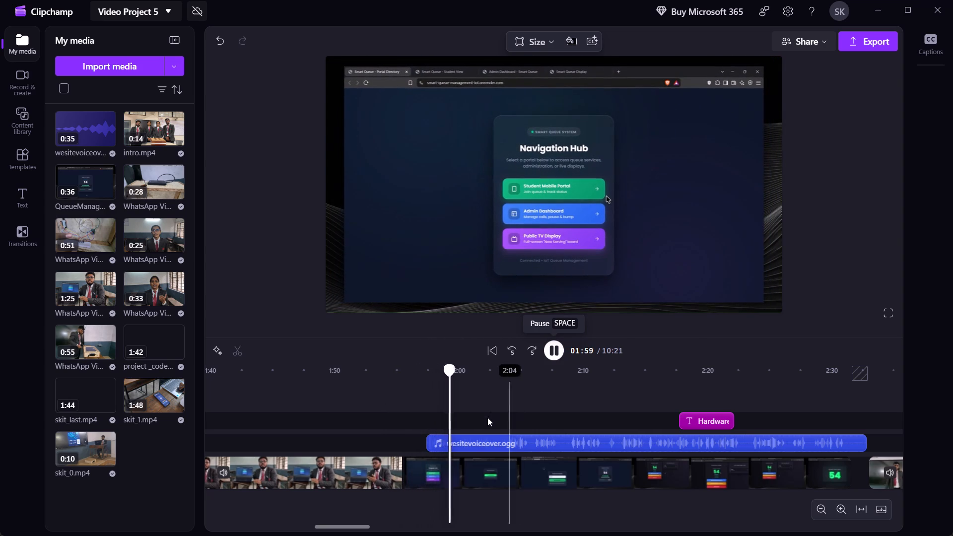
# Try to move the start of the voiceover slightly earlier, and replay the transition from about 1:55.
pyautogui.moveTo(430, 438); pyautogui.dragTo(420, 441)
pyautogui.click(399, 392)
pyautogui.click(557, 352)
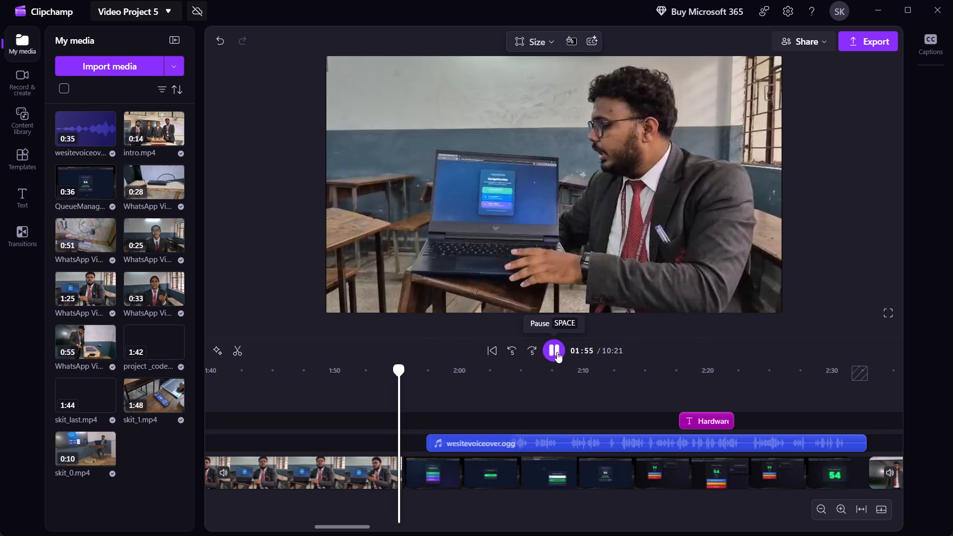
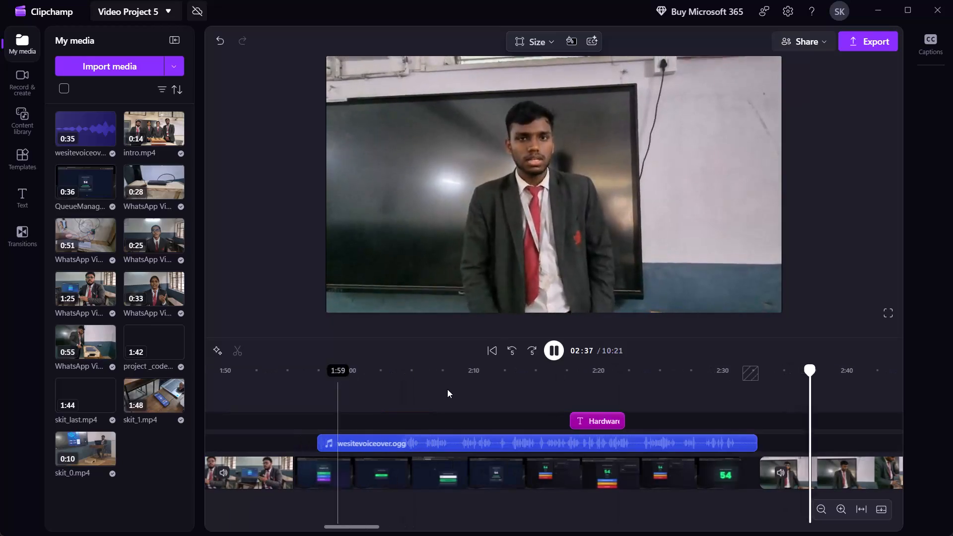
# Place the Hardware title at about 2:32, after the screen recording, and the following 55-second presenter clip at about 2:37, where the title ends.
pyautogui.click(555, 358)
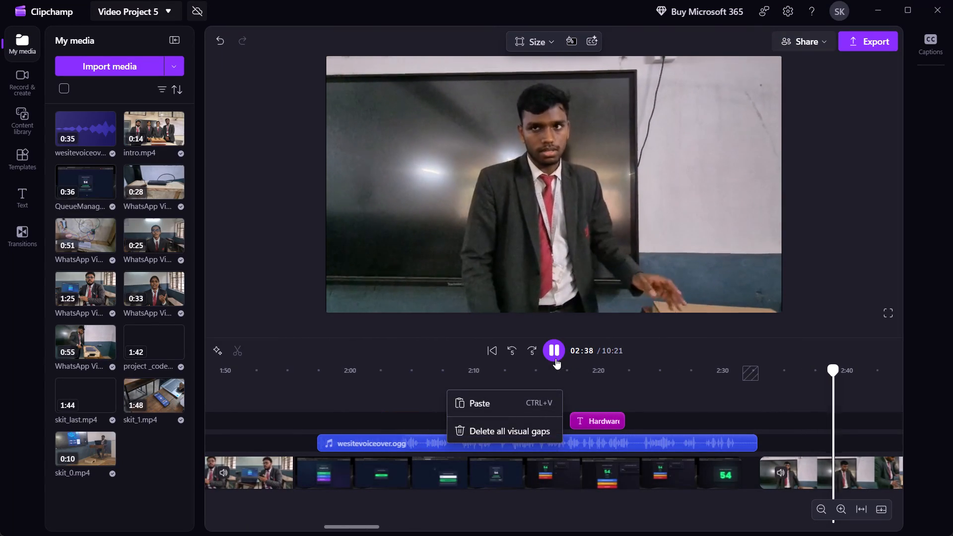
pyautogui.click(592, 418)
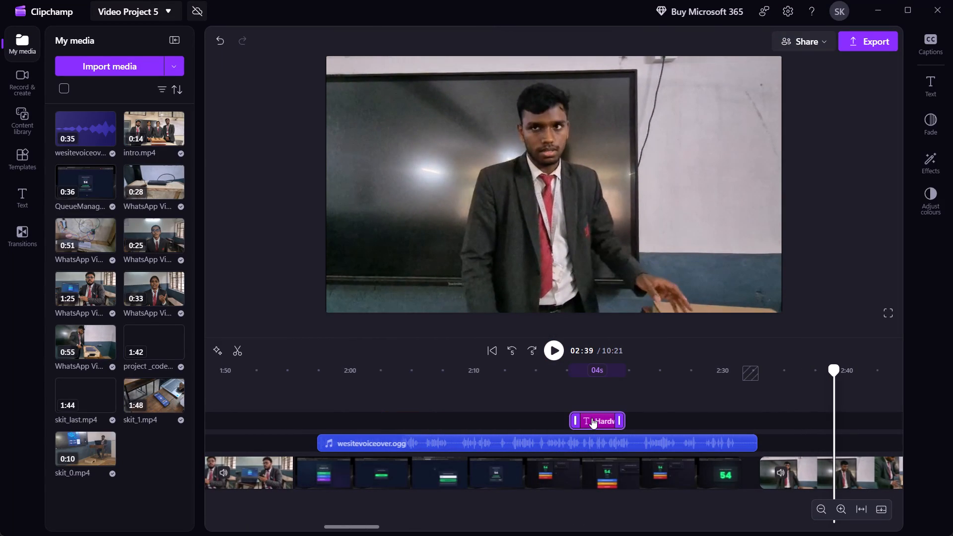
pyautogui.moveTo(592, 418); pyautogui.dragTo(761, 407)
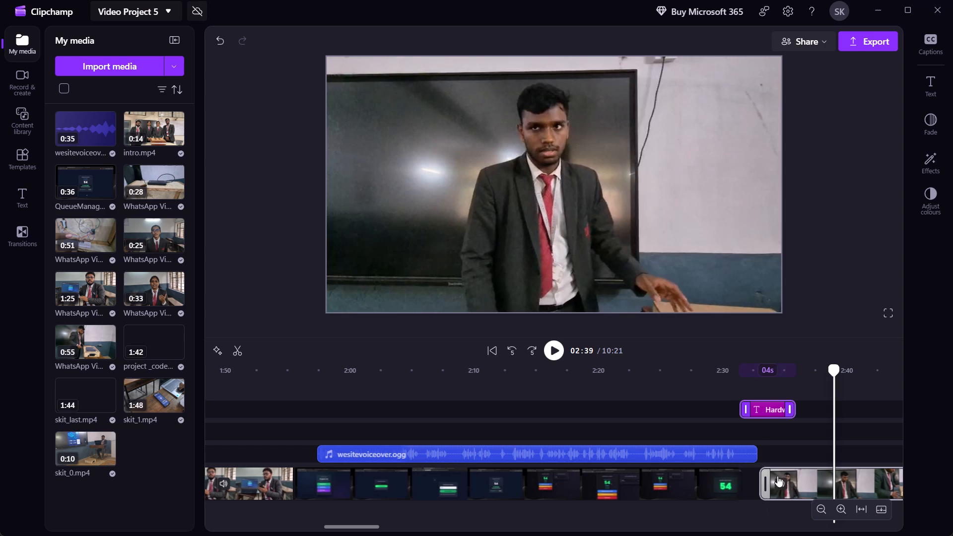
pyautogui.moveTo(791, 473); pyautogui.dragTo(831, 469)
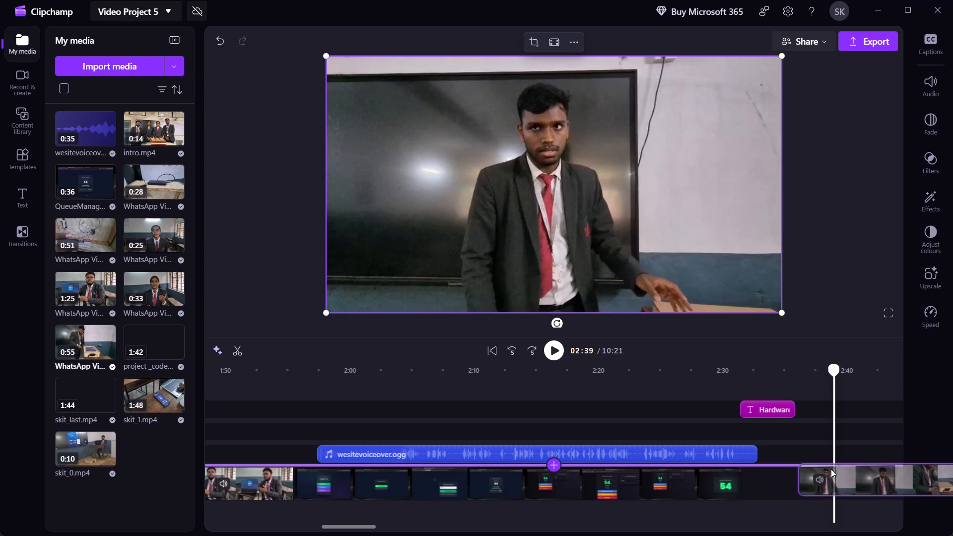
pyautogui.moveTo(831, 469); pyautogui.dragTo(834, 469)
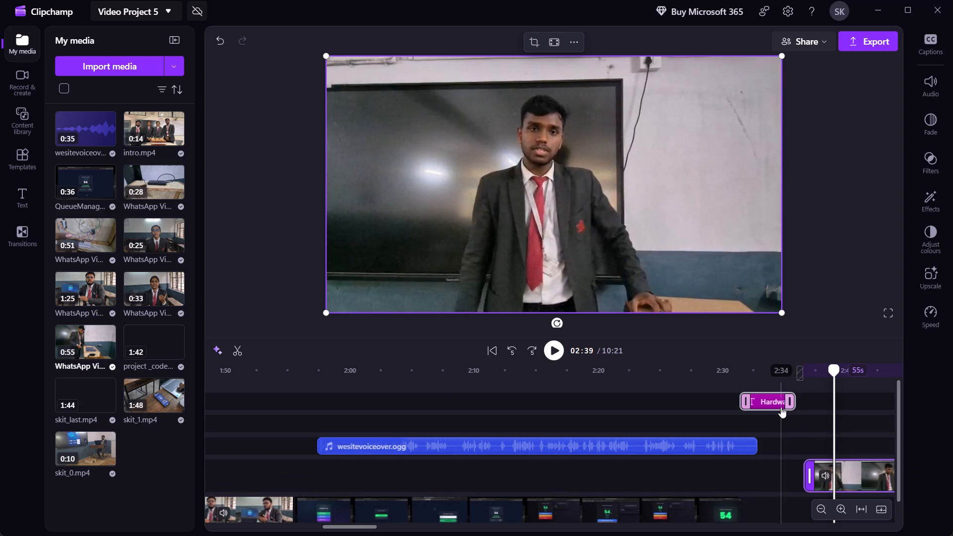
pyautogui.moveTo(779, 402); pyautogui.dragTo(787, 402)
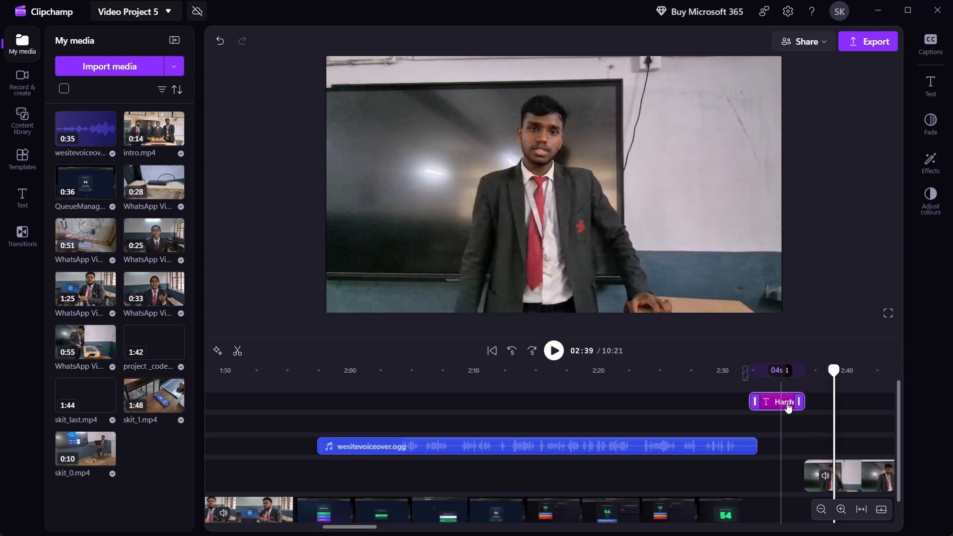
# Play from about 2:27 to check the transition from the screen recording through the Hardware title into the presenter clip.
pyautogui.click(689, 383)
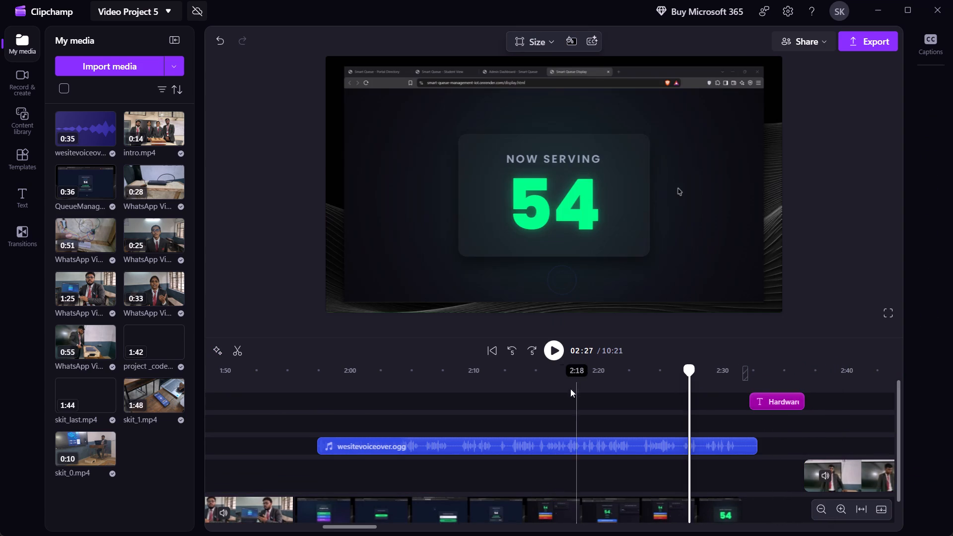
pyautogui.click(554, 351)
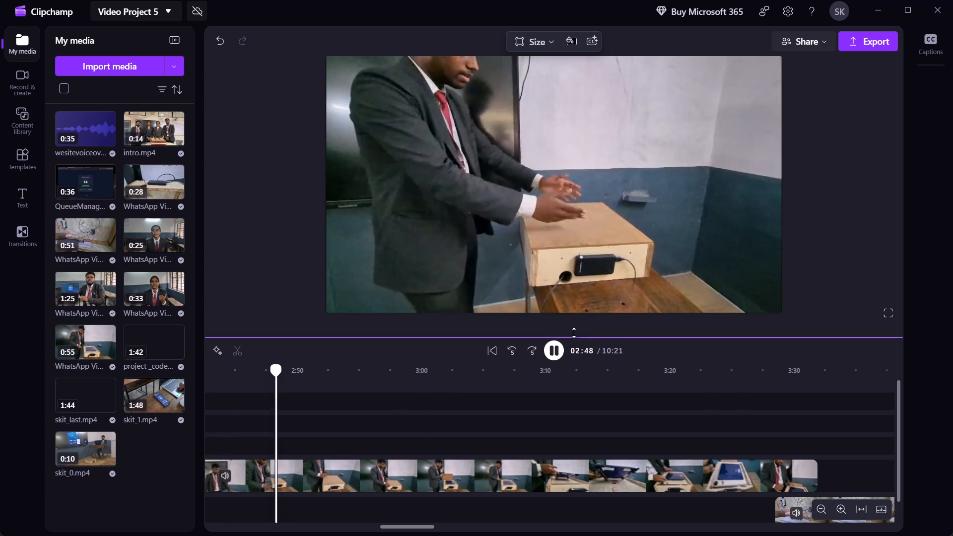
# Move the 51-second WhatsApp clip onto the presenter clip's track, directly after that clip at about 3:32.
pyautogui.hscroll(-2, 690, 384)
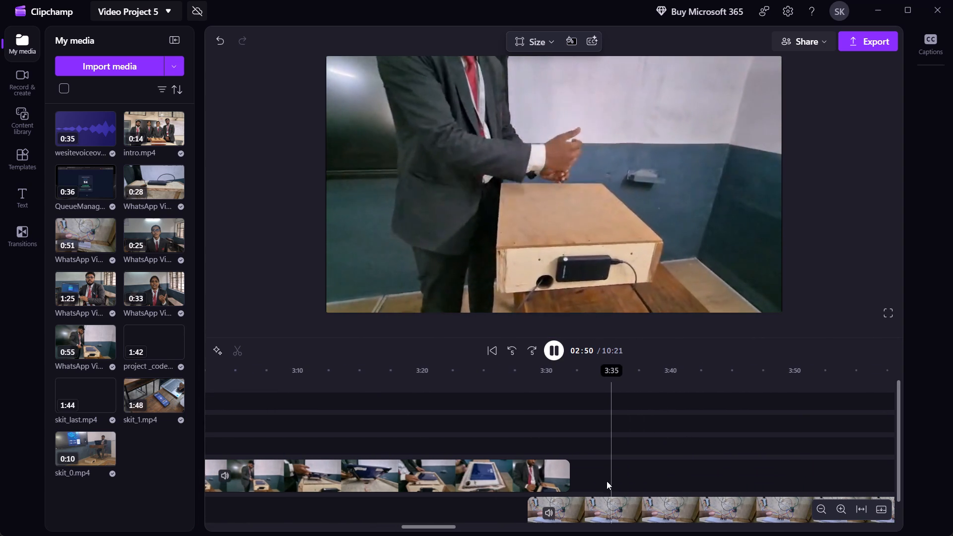
pyautogui.moveTo(588, 505); pyautogui.dragTo(634, 473)
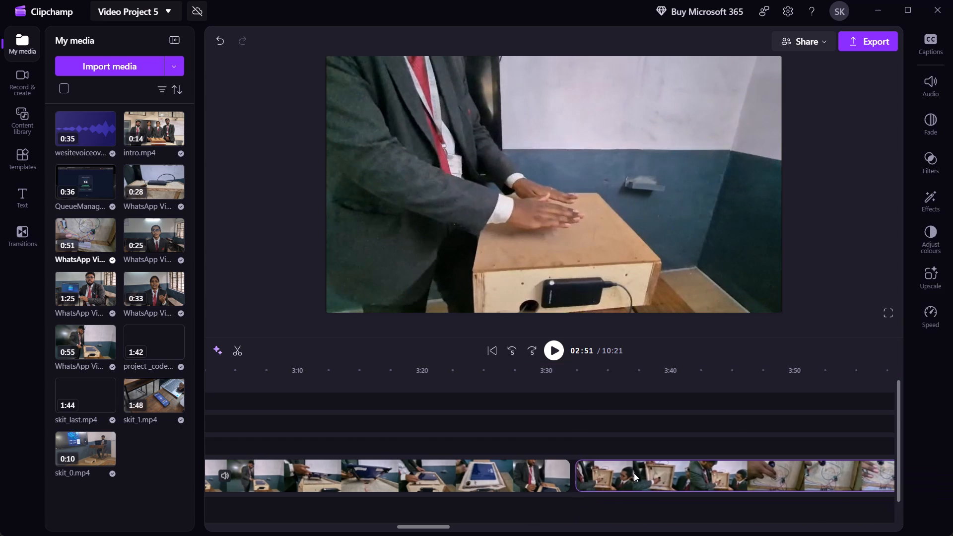
pyautogui.moveTo(634, 473); pyautogui.dragTo(633, 473)
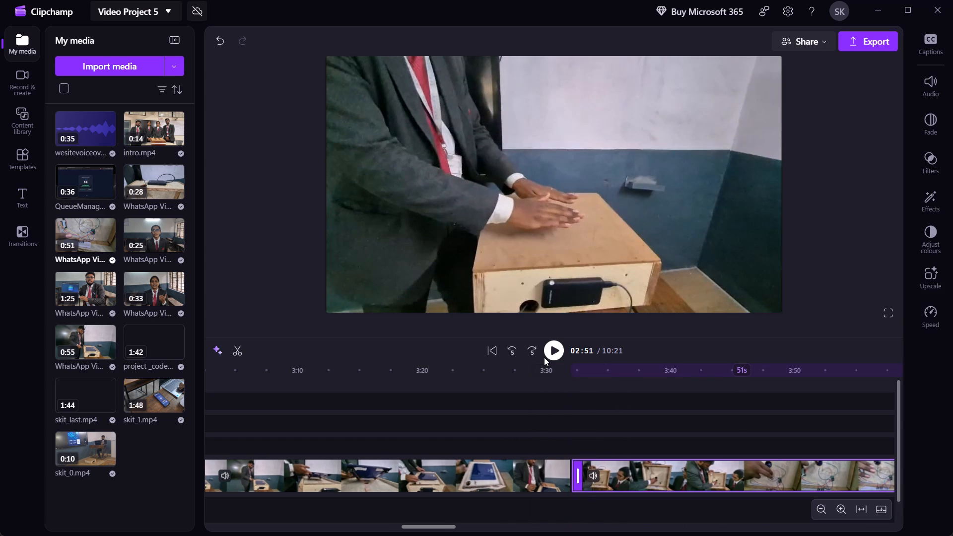
# Resume playback from about 2:51, and move the 28-second WhatsApp clip directly after the 51-second clip, at about 4:24.
pyautogui.click(549, 354)
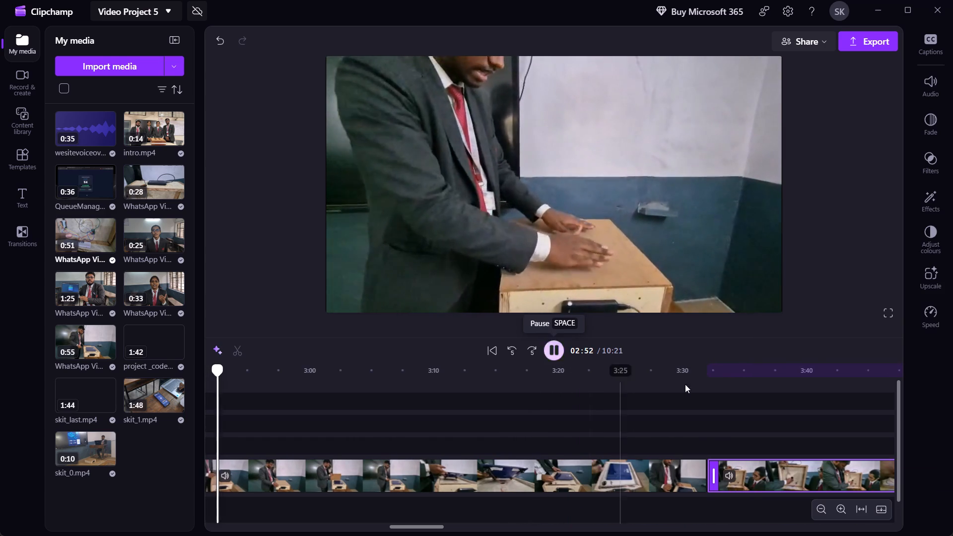
pyautogui.hscroll(5, 560, 426)
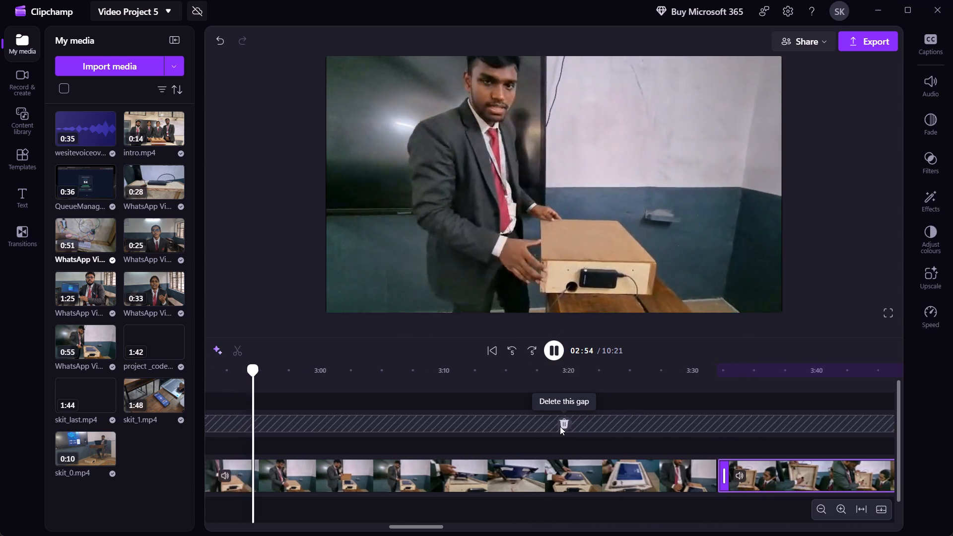
pyautogui.hscroll(6, 560, 426)
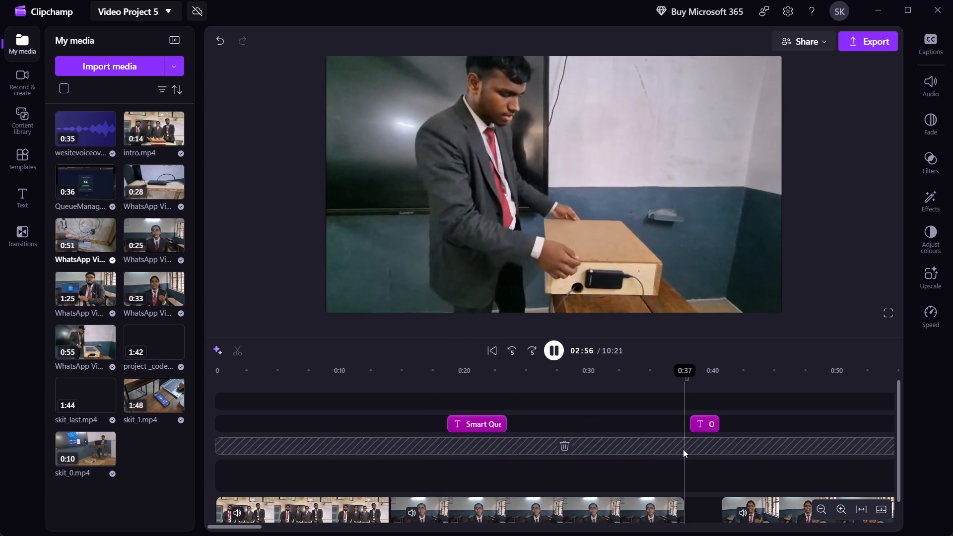
pyautogui.hscroll(-11, 683, 449)
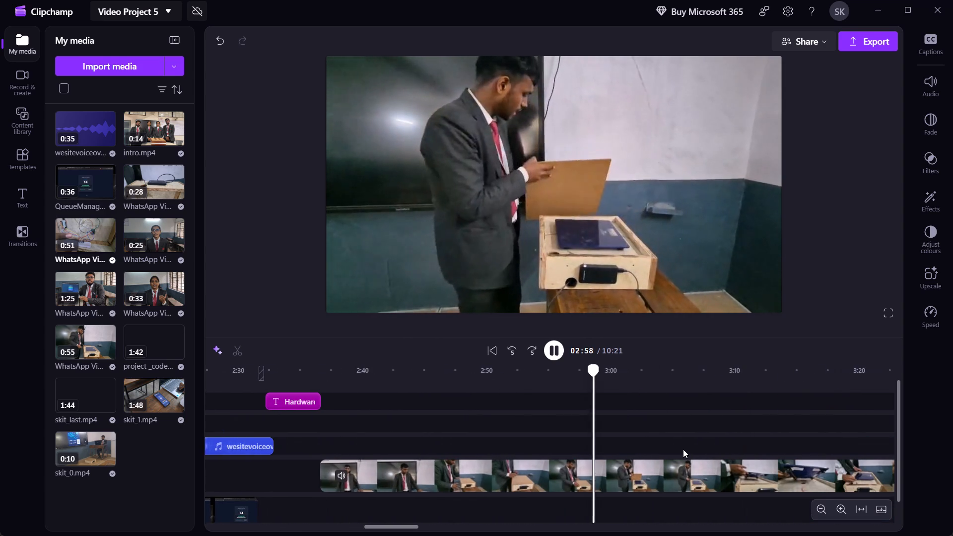
pyautogui.hscroll(-4, 683, 449)
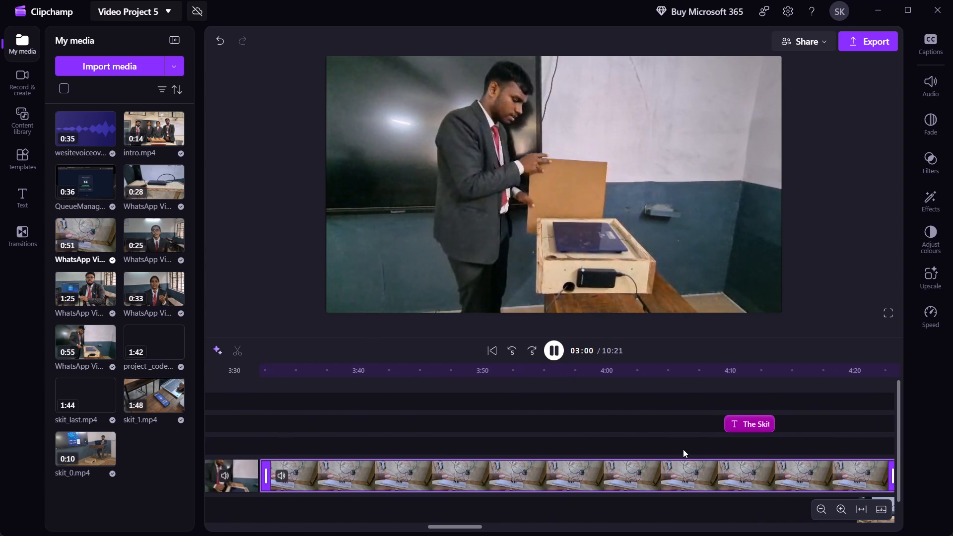
pyautogui.hscroll(-2, 683, 449)
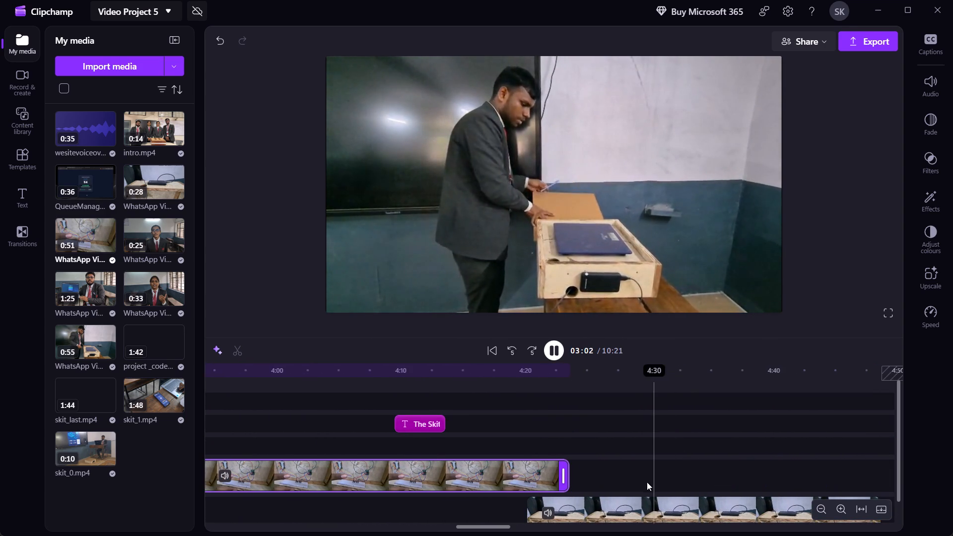
pyautogui.moveTo(625, 509); pyautogui.dragTo(667, 476)
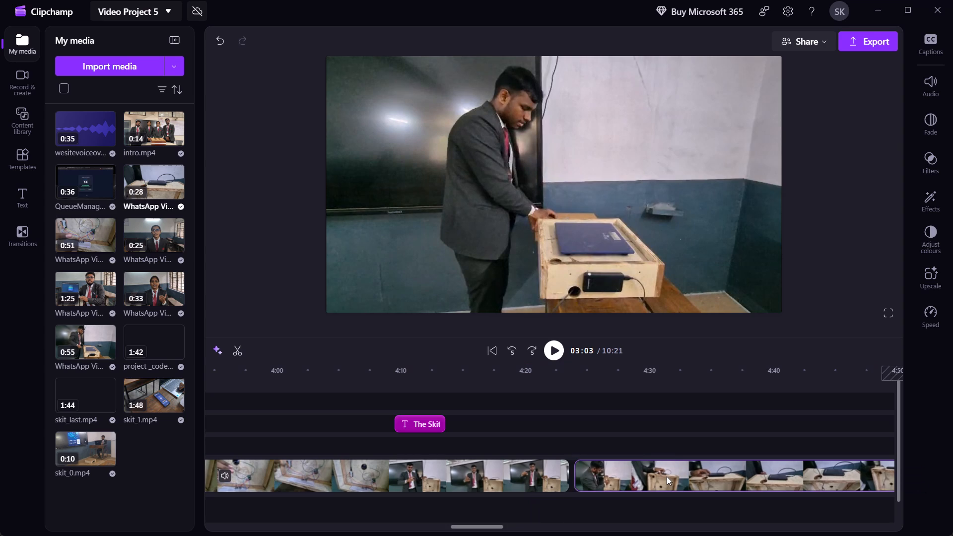
# Move The Skit title to about 4:52, where the 28-second clip ends.
pyautogui.hscroll(-4, 637, 491)
pyautogui.hscroll(1, 637, 491)
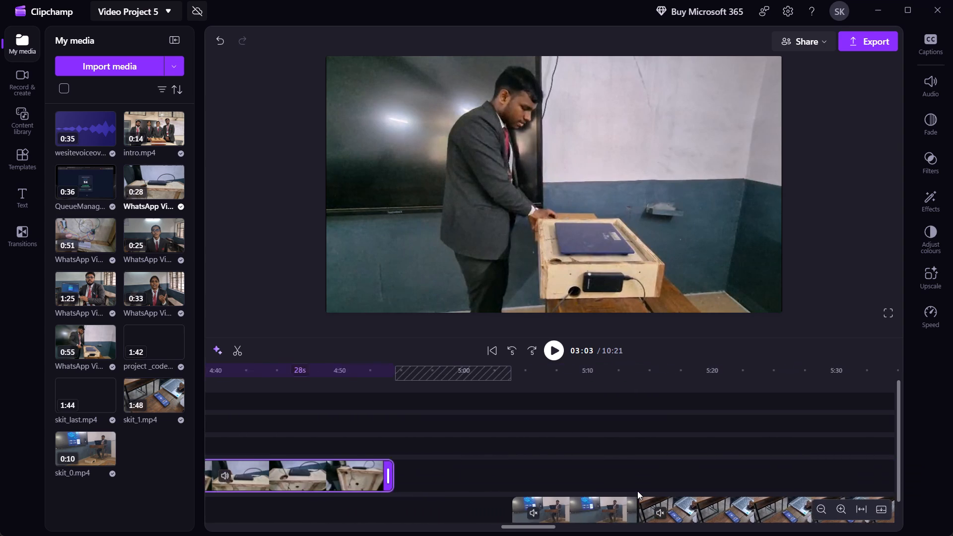
pyautogui.hscroll(3, 637, 491)
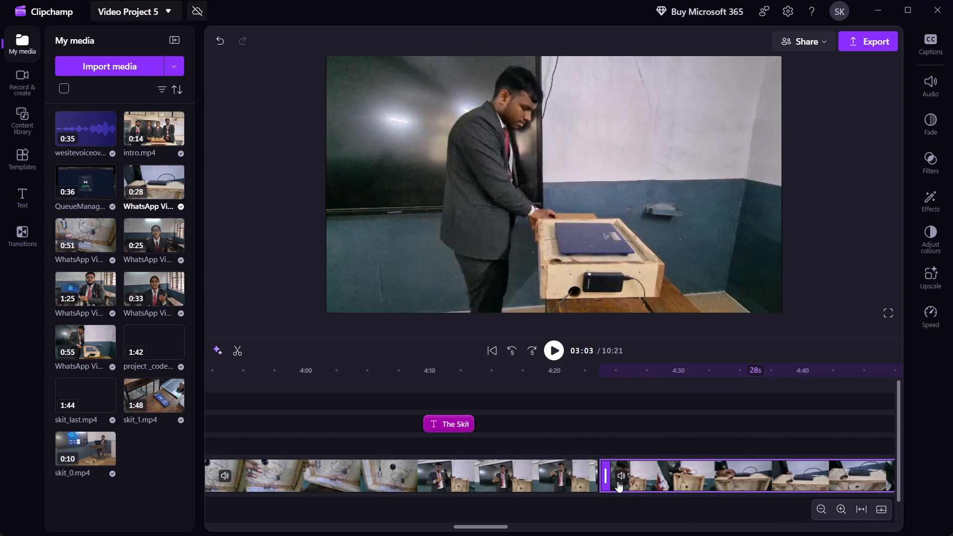
pyautogui.moveTo(461, 425); pyautogui.dragTo(627, 415)
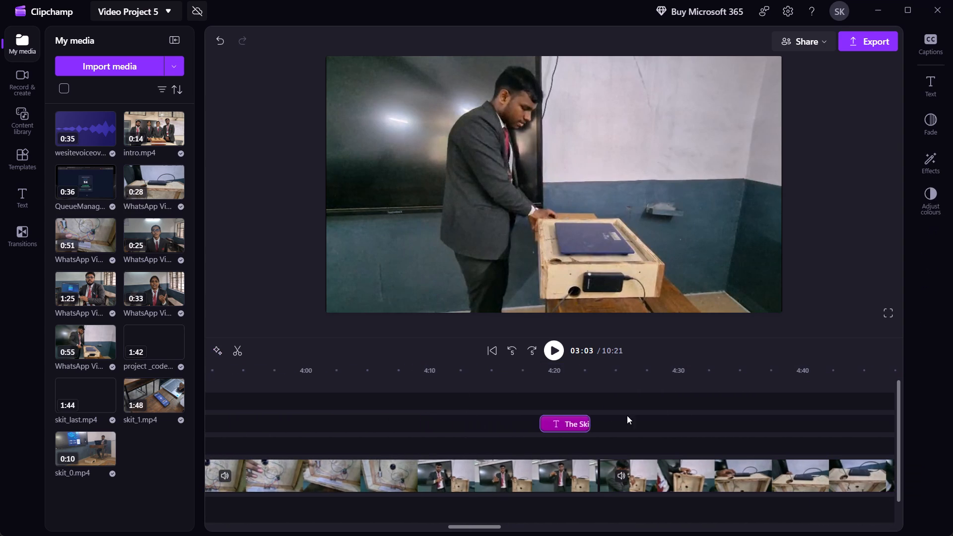
pyautogui.moveTo(627, 415); pyautogui.dragTo(725, 432)
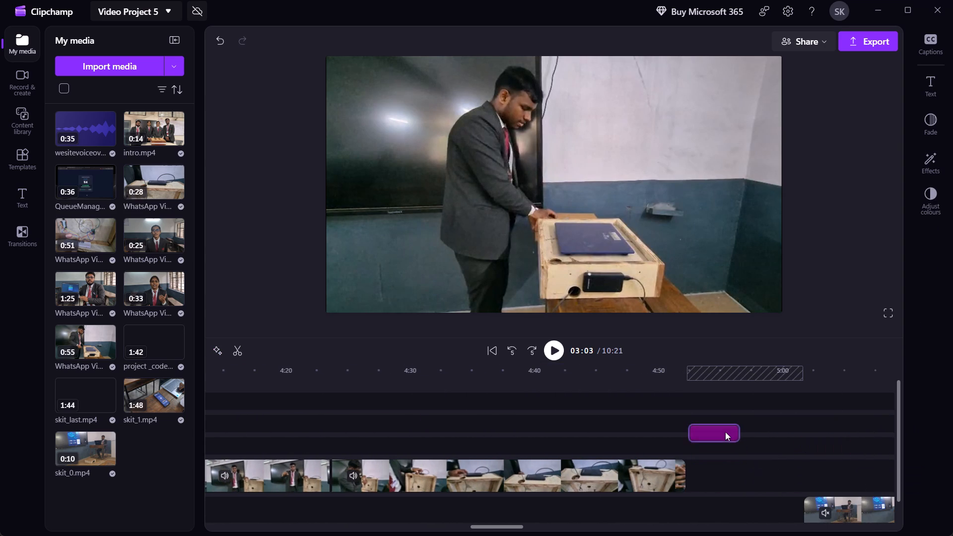
pyautogui.moveTo(725, 432); pyautogui.dragTo(721, 425)
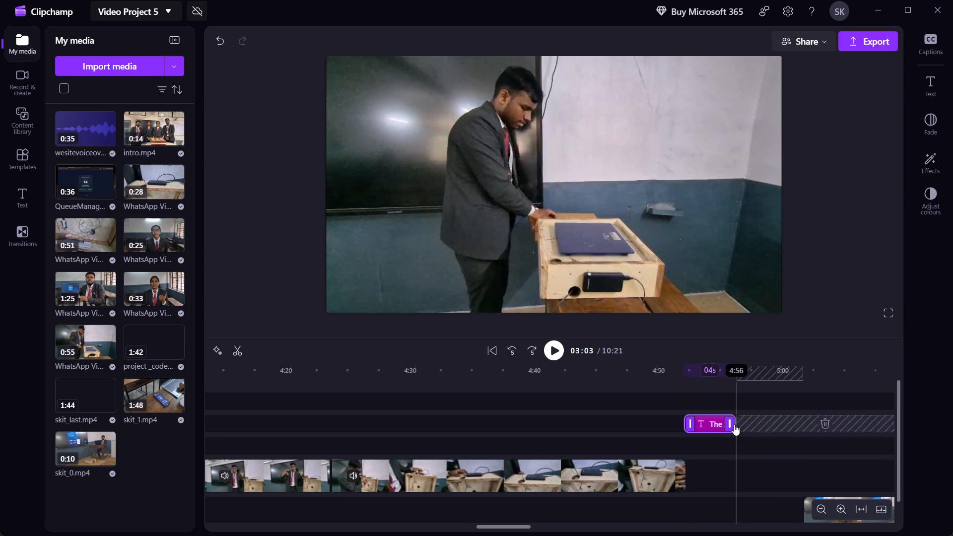
# Play from about 4:47 to check the transition from the hardware footage into The Skit title.
pyautogui.click(622, 369)
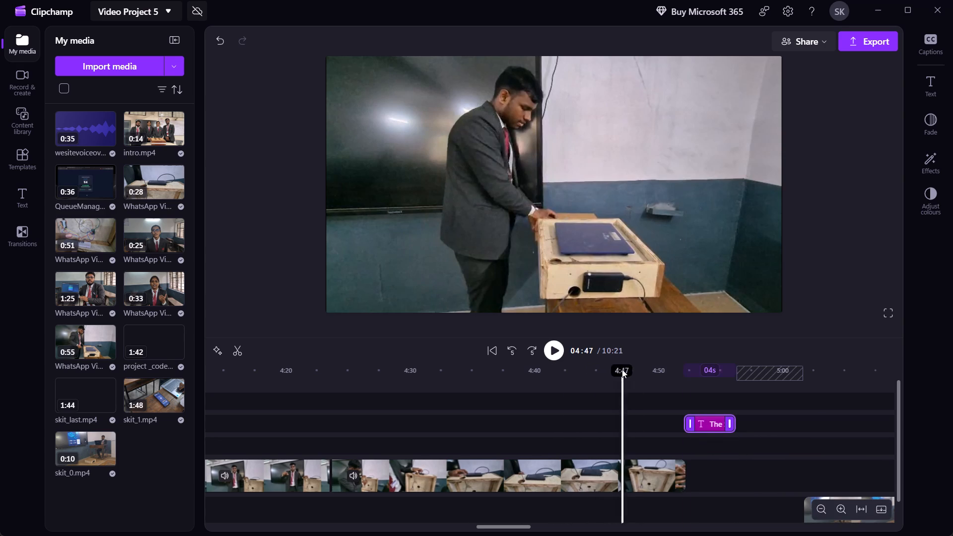
pyautogui.click(554, 354)
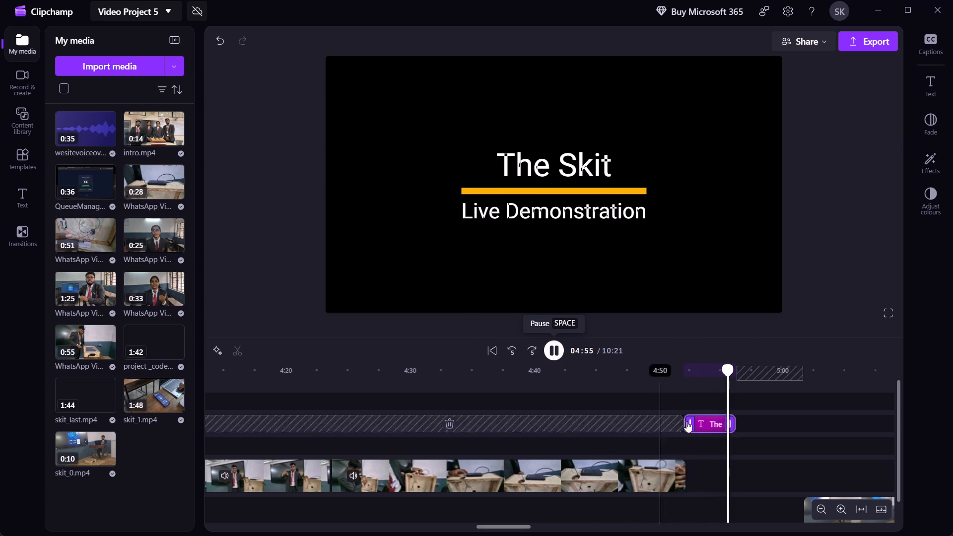
# Move skit_0.mp4 up to the hardware clips' track, starting shortly after The Skit title at about 4:57.
pyautogui.scroll(-1, 714, 427)
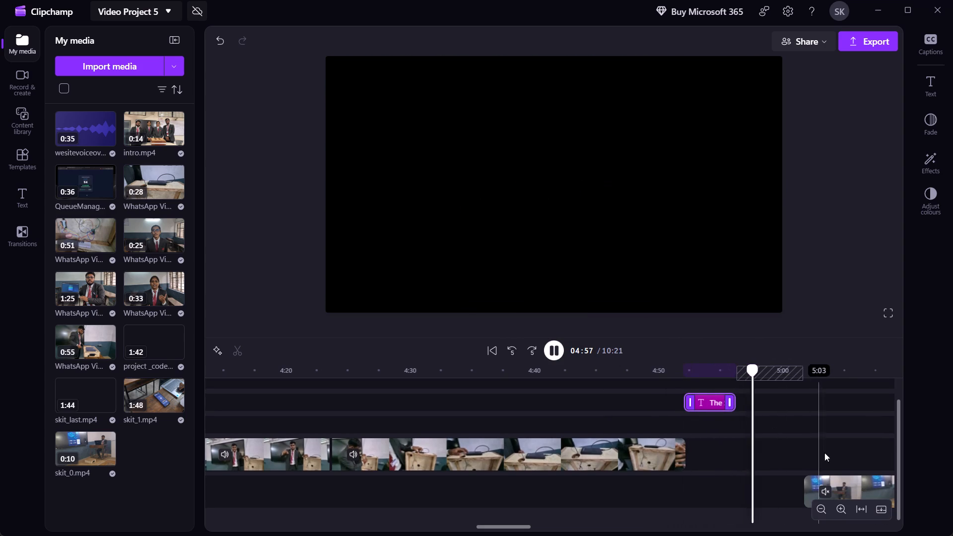
pyautogui.moveTo(848, 486); pyautogui.dragTo(792, 451)
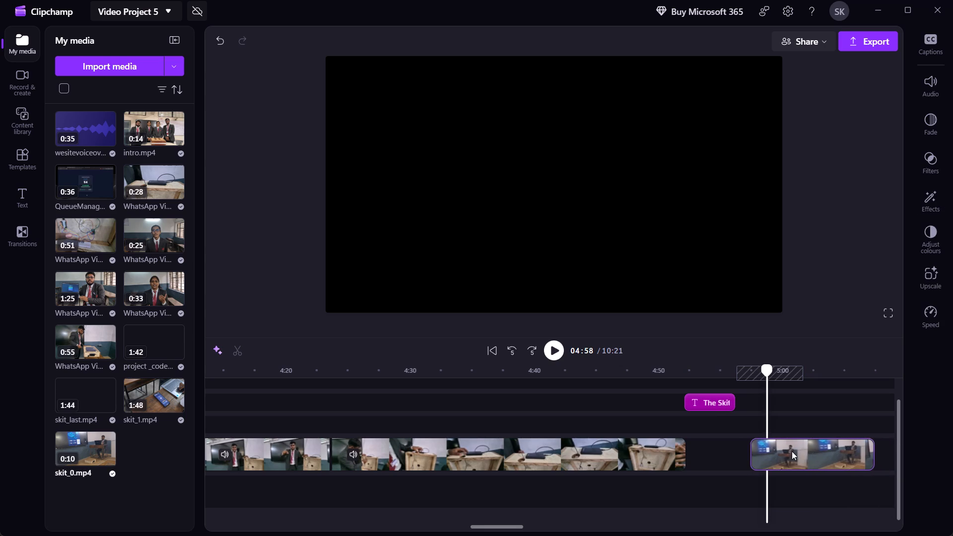
pyautogui.moveTo(792, 451); pyautogui.dragTo(787, 450)
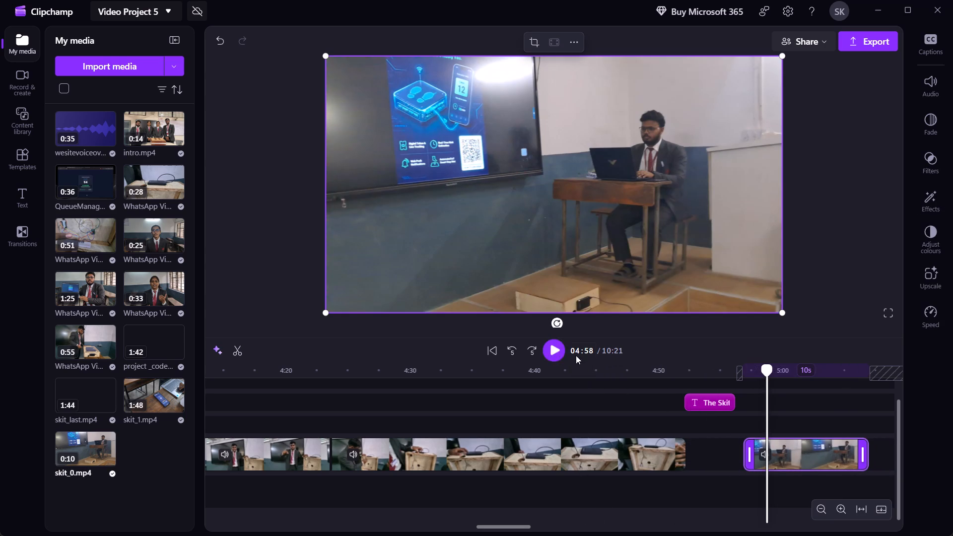
# Replay from about 4:45 to check the timing of The Skit title before the skit footage.
pyautogui.click(606, 377)
pyautogui.click(558, 353)
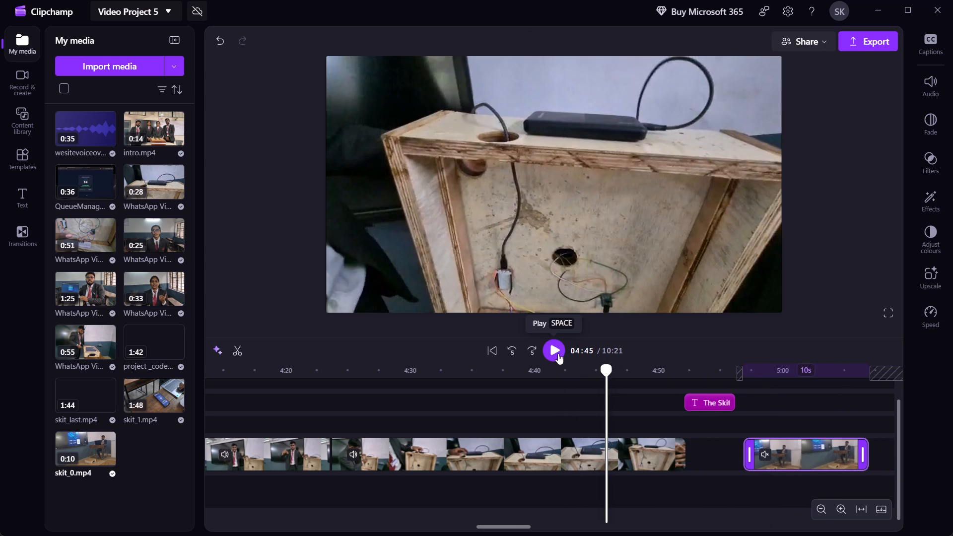
# Shift skit_0.mp4 slightly earlier to start at about 4:56, where The Skit title ends.
pyautogui.hscroll(-3, 706, 484)
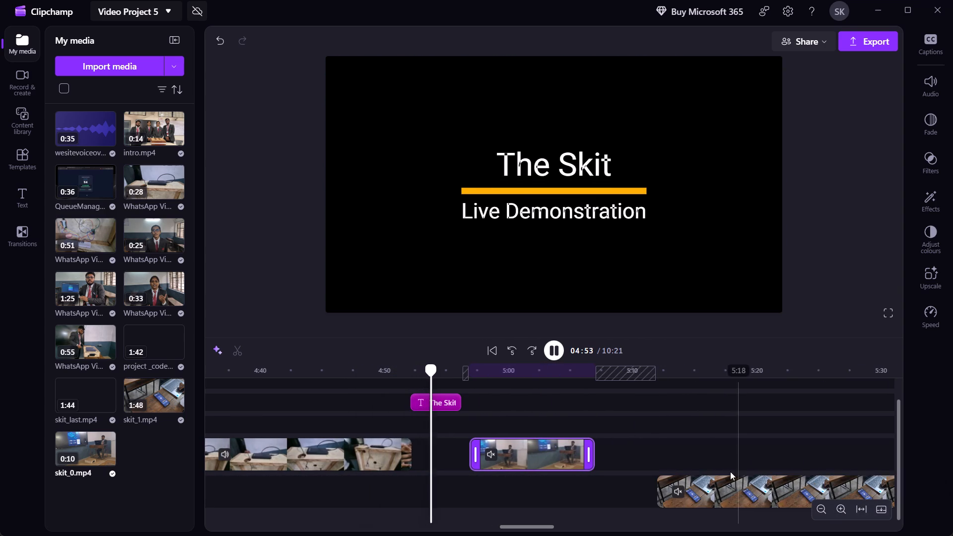
pyautogui.moveTo(545, 451); pyautogui.dragTo(531, 450)
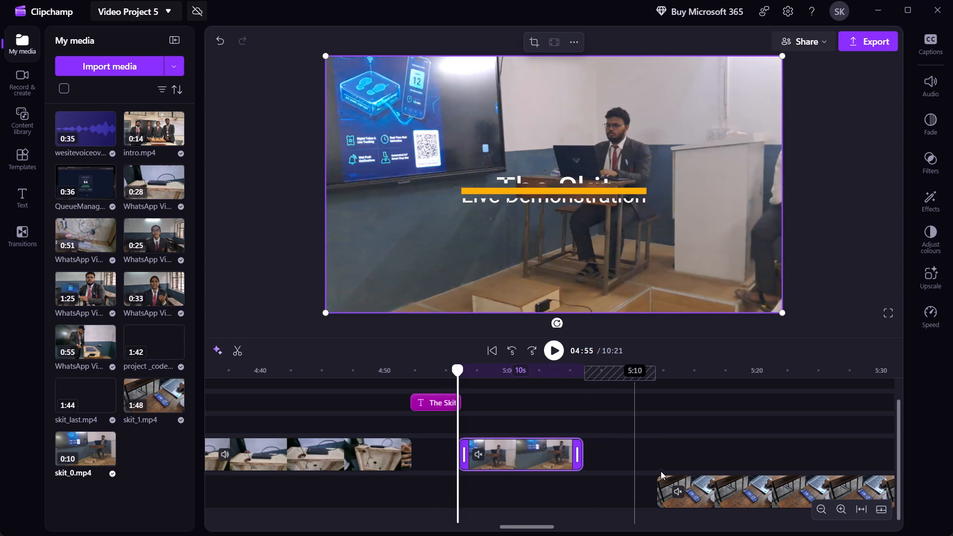
# Move the 40-second skit_1.mp4 segment onto the same track, directly after skit_0.mp4 at about 5:06.
pyautogui.moveTo(717, 486); pyautogui.dragTo(641, 457)
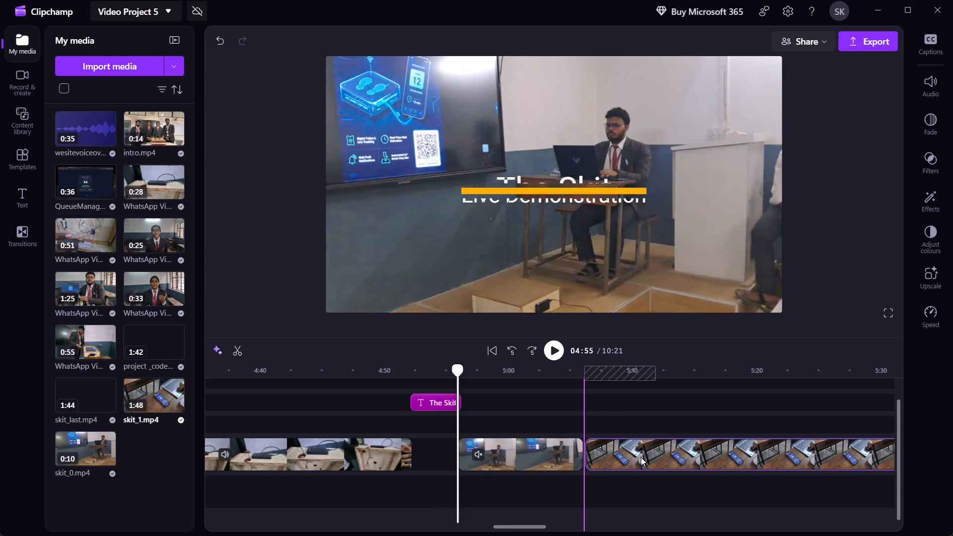
pyautogui.moveTo(641, 457); pyautogui.dragTo(642, 457)
# Move the 1m 06s skit_1.mp4 segment directly after the 40-second segment, at about 5:47 on the same track.
pyautogui.hscroll(-4, 703, 476)
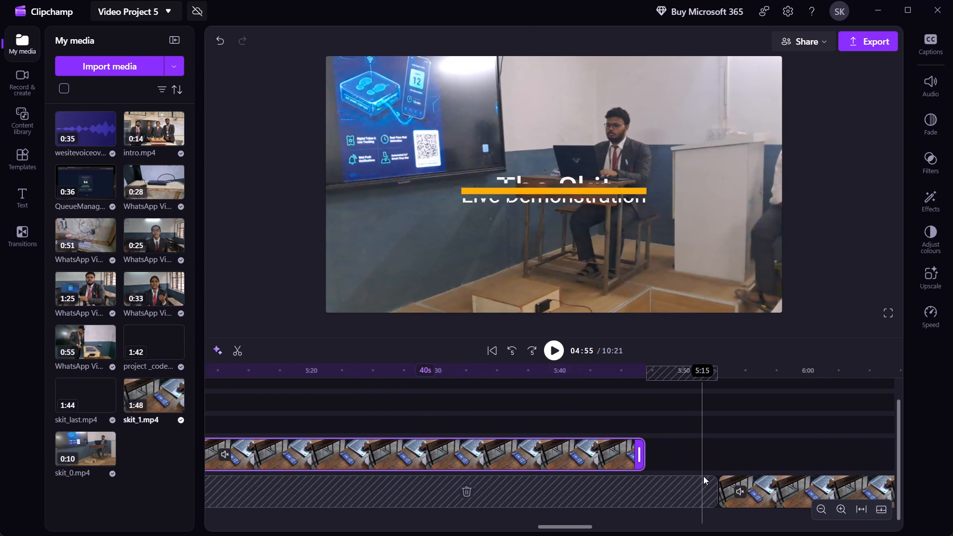
pyautogui.moveTo(762, 485); pyautogui.dragTo(711, 456)
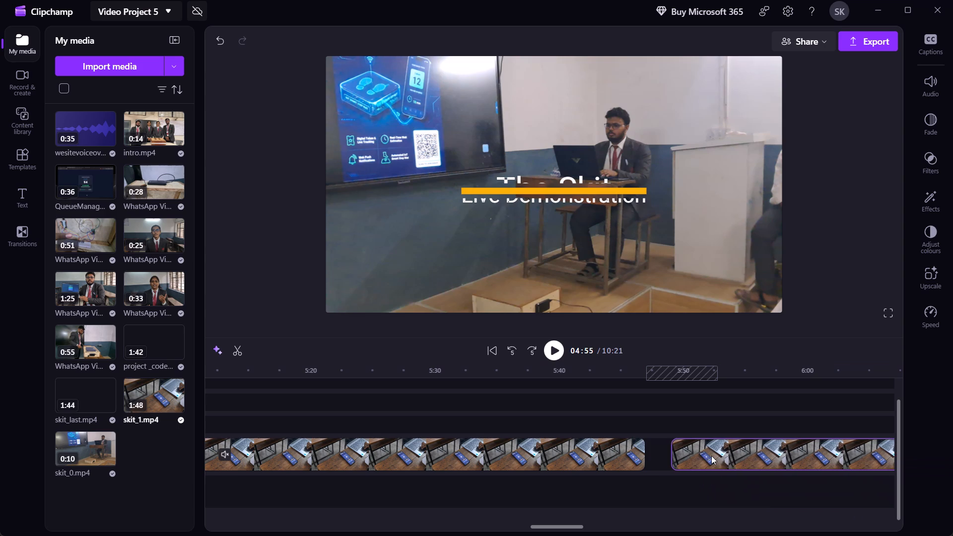
pyautogui.moveTo(711, 456); pyautogui.dragTo(691, 455)
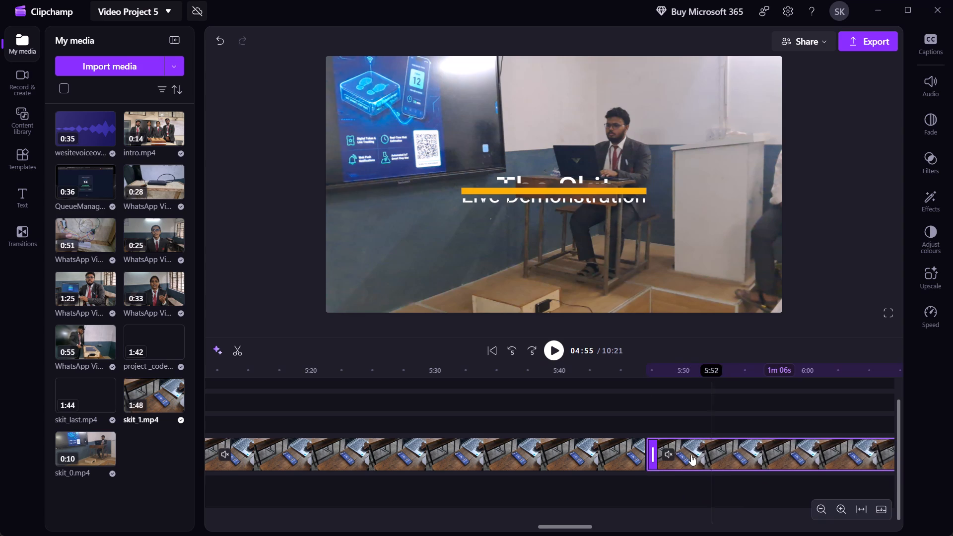
# Move skit_last.mp4 up onto the skit track, directly after the 1m 06s skit_1.mp4 segment at about 6:54.
pyautogui.hscroll(-6, 730, 471)
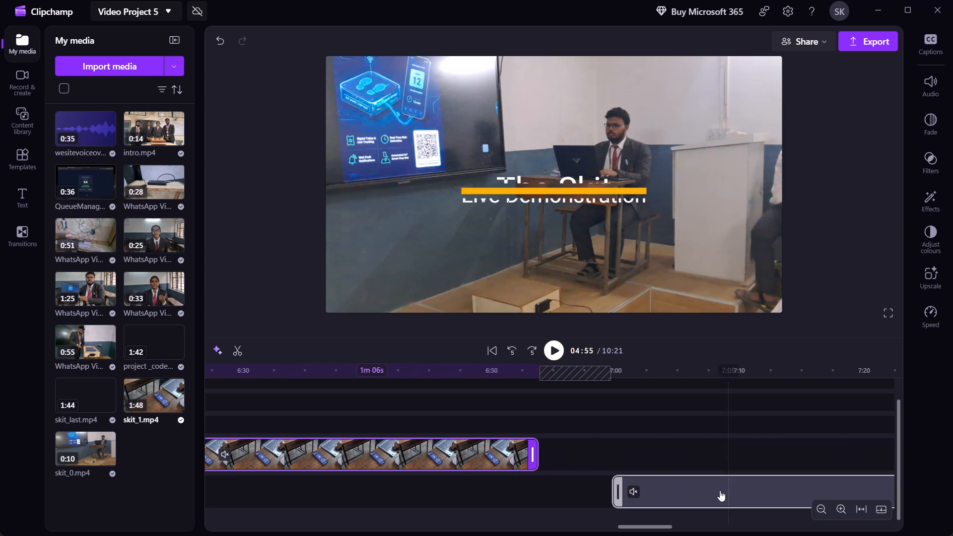
pyautogui.moveTo(715, 497); pyautogui.dragTo(647, 462)
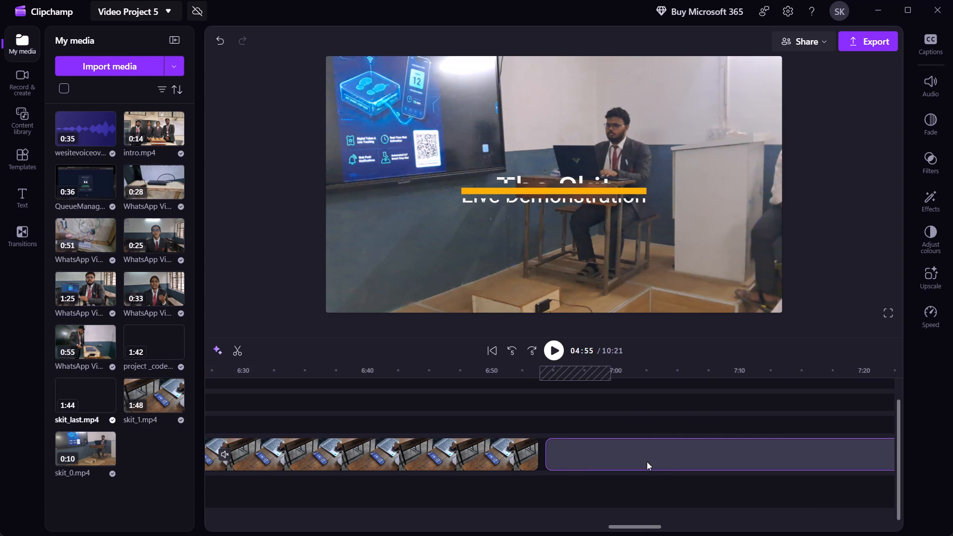
pyautogui.moveTo(647, 462); pyautogui.dragTo(640, 461)
# Move the project _code_demonstration.mp4 clip onto the same track, directly after skit_last.mp4 at about 8:38.
pyautogui.hscroll(-8, 658, 488)
pyautogui.hscroll(1, 658, 488)
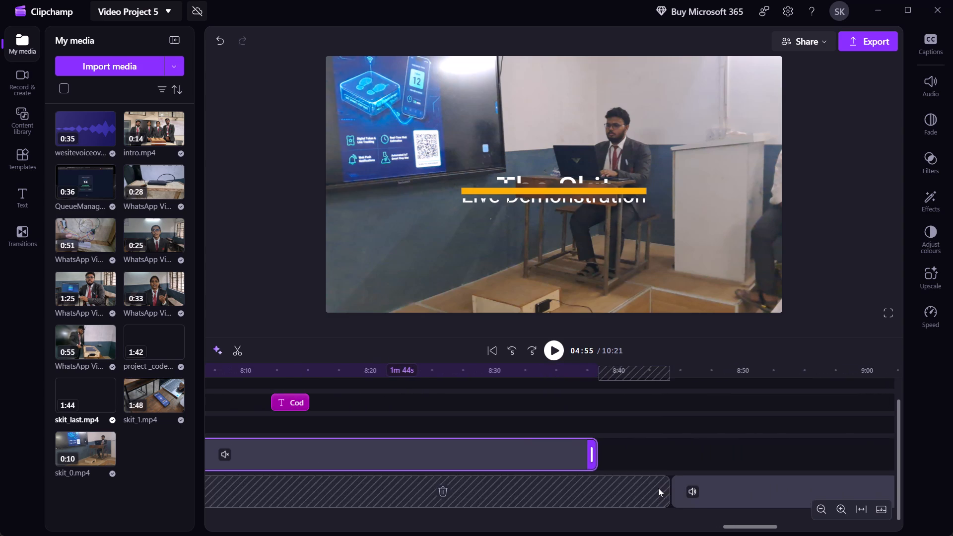
pyautogui.moveTo(718, 485); pyautogui.dragTo(645, 450)
pyautogui.hscroll(-10, 709, 490)
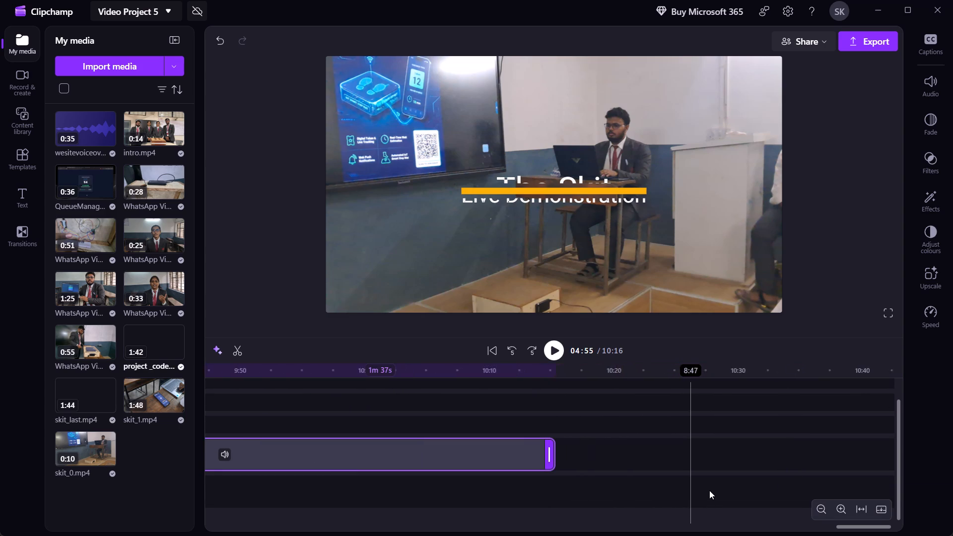
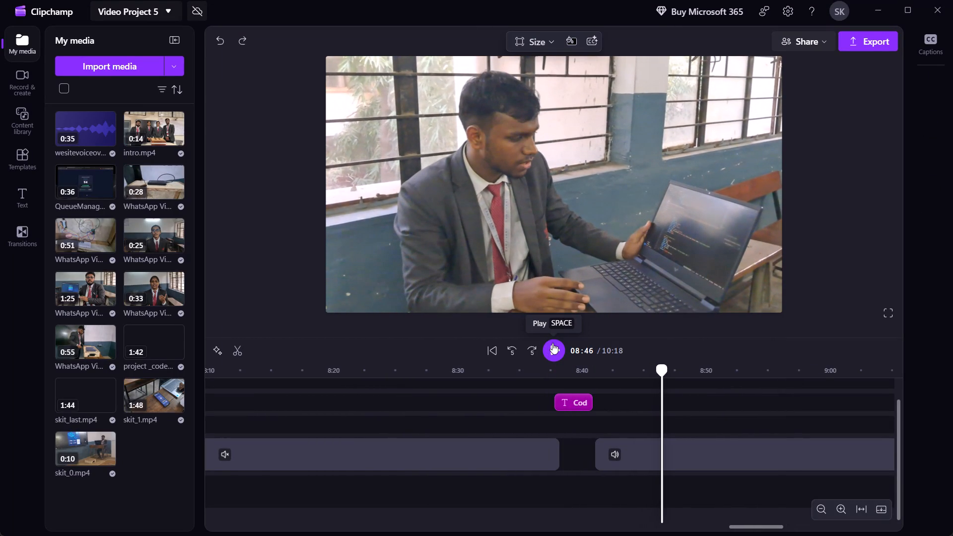
pyautogui.click(423, 339)
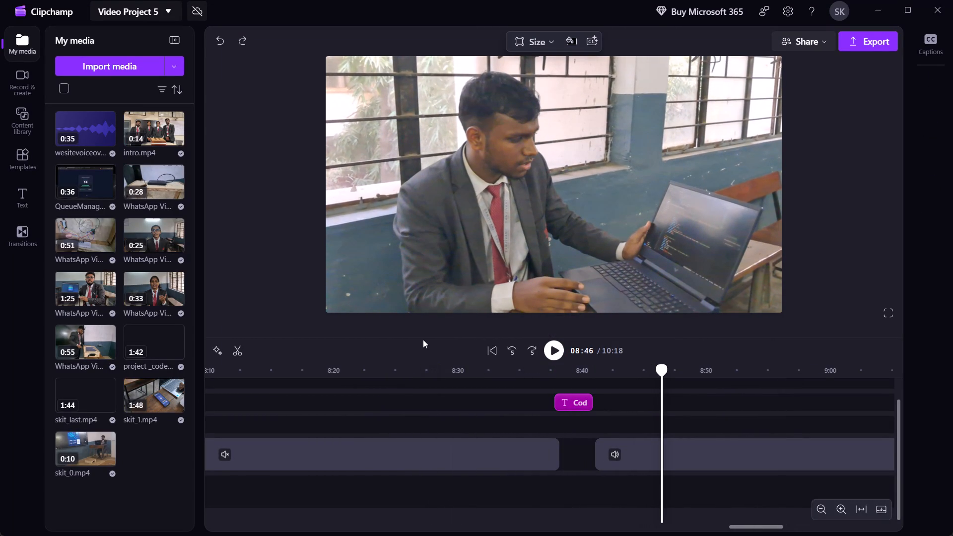
# Move the clip following intro.mp4 to start at about 0:15.5 on the same track, leaving a short gap after the intro.
pyautogui.hscroll(-9, 656, 425)
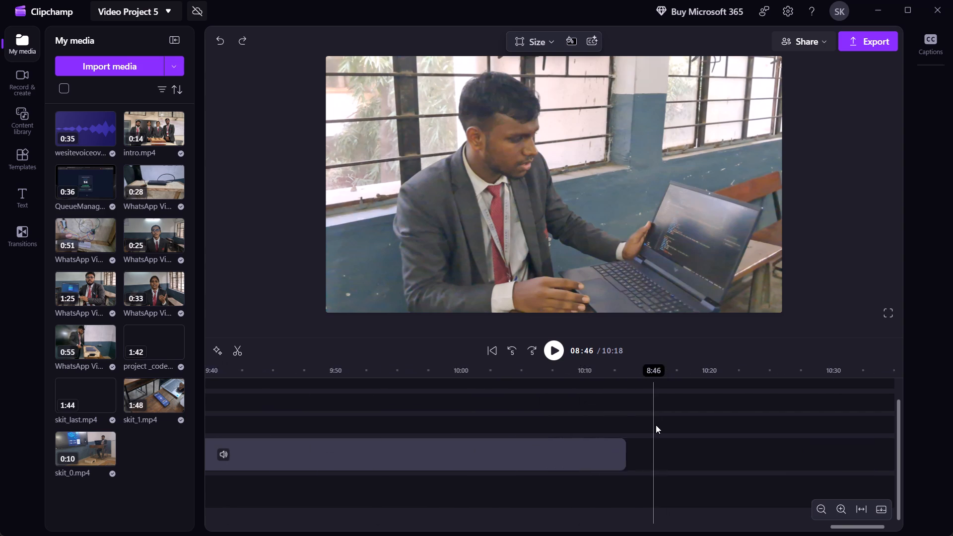
pyautogui.hscroll(-2, 656, 425)
pyautogui.hscroll(16, 656, 425)
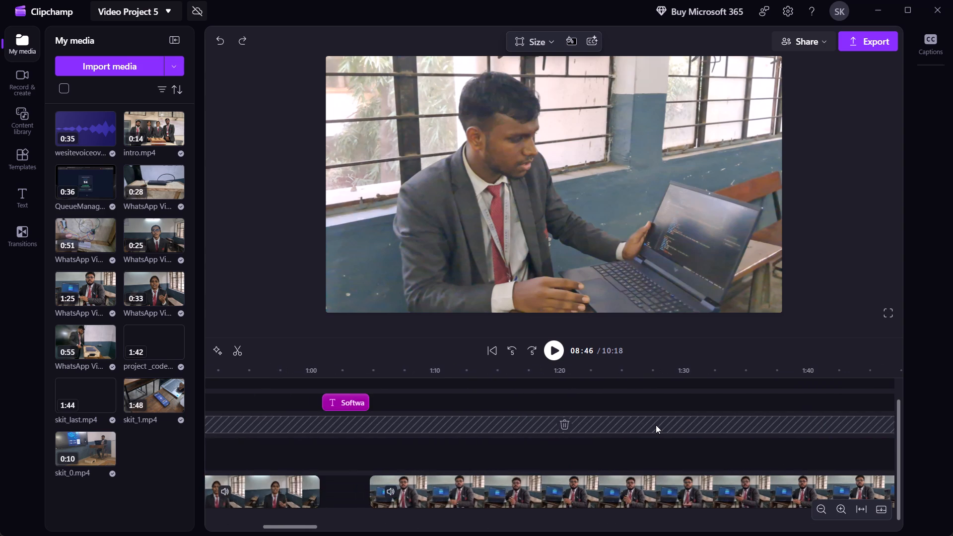
pyautogui.hscroll(17, 656, 425)
pyautogui.hscroll(12, 656, 425)
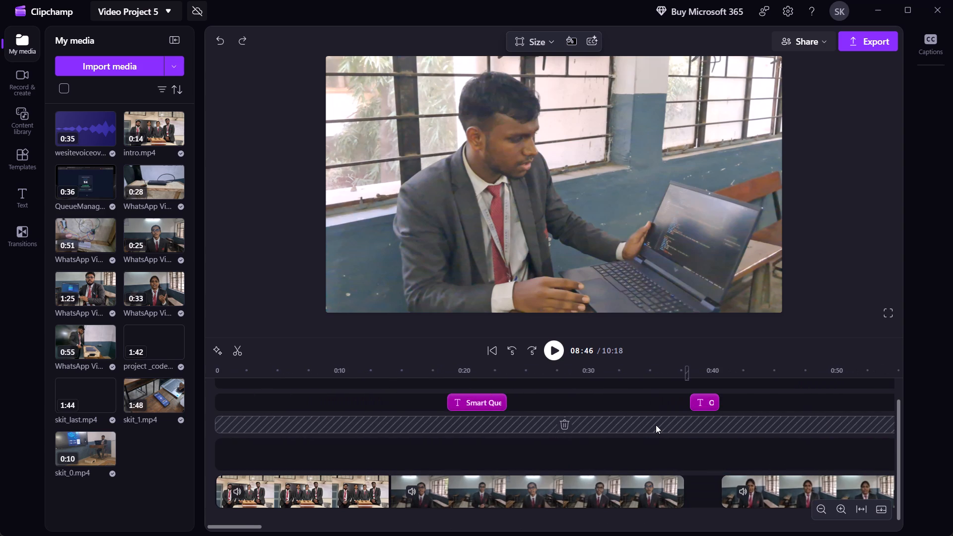
pyautogui.hscroll(4, 346, 446)
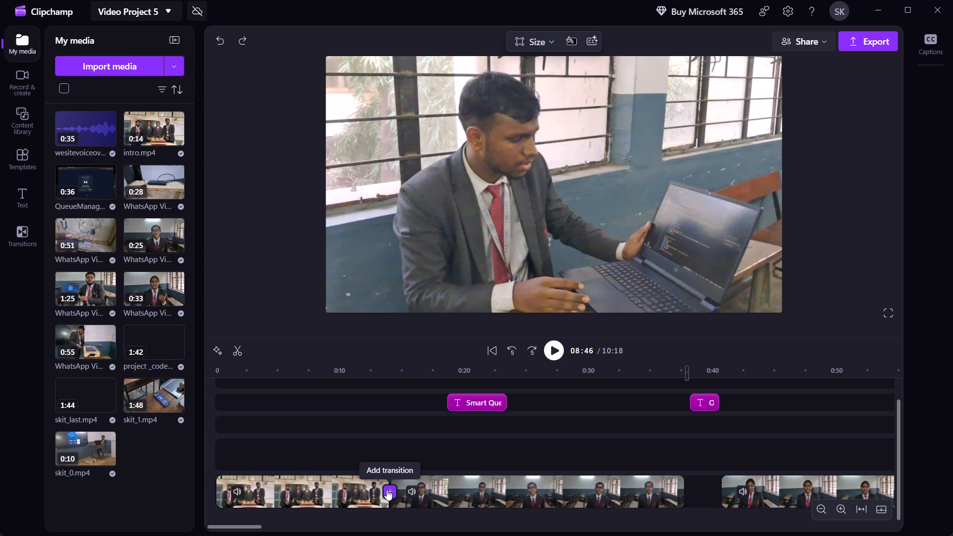
pyautogui.scroll(3, 274, 469)
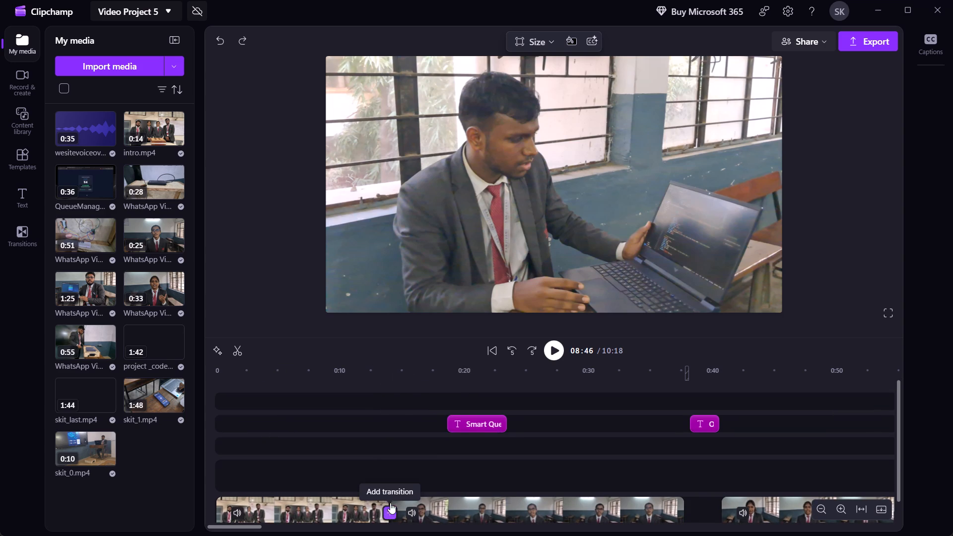
pyautogui.moveTo(427, 502); pyautogui.dragTo(465, 495)
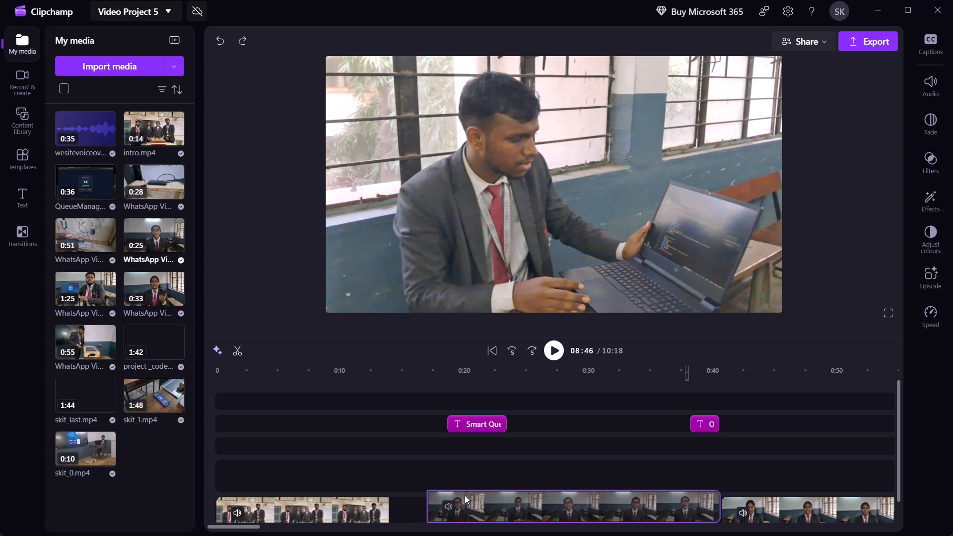
pyautogui.moveTo(465, 495); pyautogui.dragTo(438, 498)
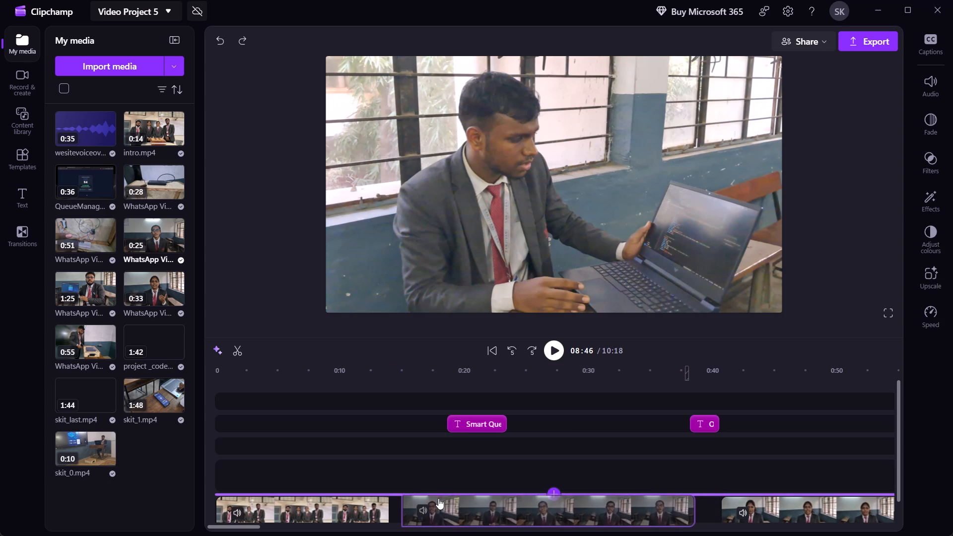
pyautogui.scroll(-2, 435, 466)
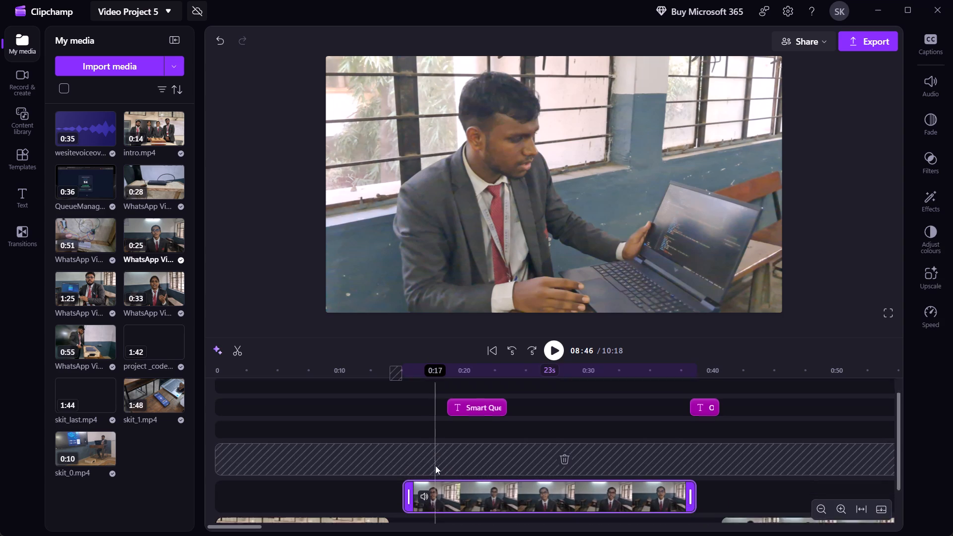
pyautogui.scroll(-2, 435, 466)
pyautogui.moveTo(474, 449); pyautogui.dragTo(480, 473)
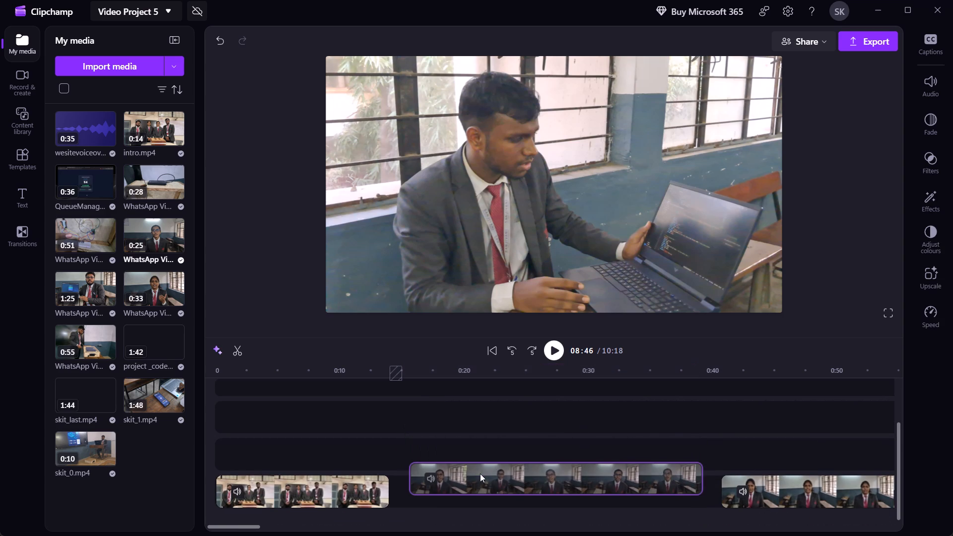
pyautogui.moveTo(480, 473); pyautogui.dragTo(478, 481)
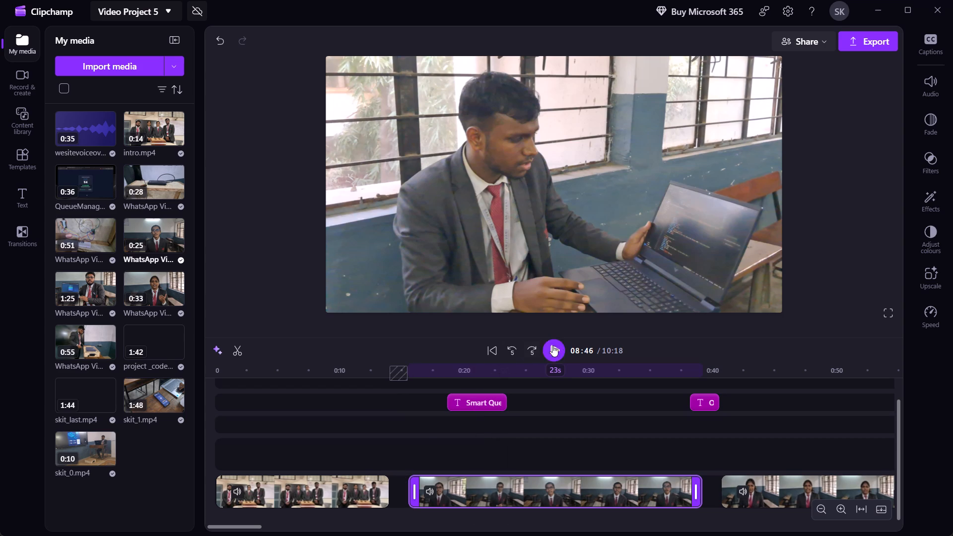
# Play from about 2:24 to check the end of the website demo against wesitevoiceover.ogg before the Hardware title.
pyautogui.hscroll(-9, 578, 356)
pyautogui.hscroll(-6, 671, 337)
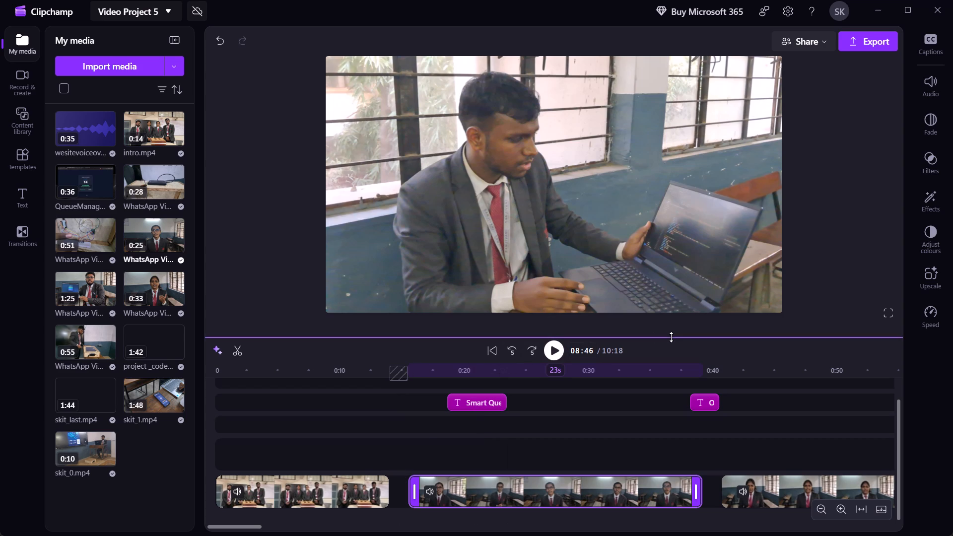
pyautogui.hscroll(-1, 671, 337)
pyautogui.hscroll(-11, 670, 418)
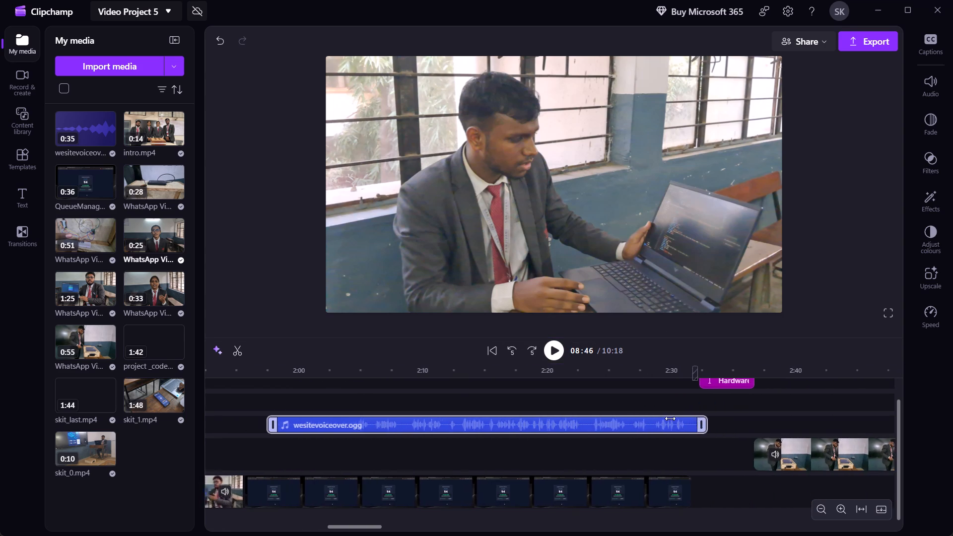
pyautogui.hscroll(-1, 670, 418)
pyautogui.hscroll(3, 670, 418)
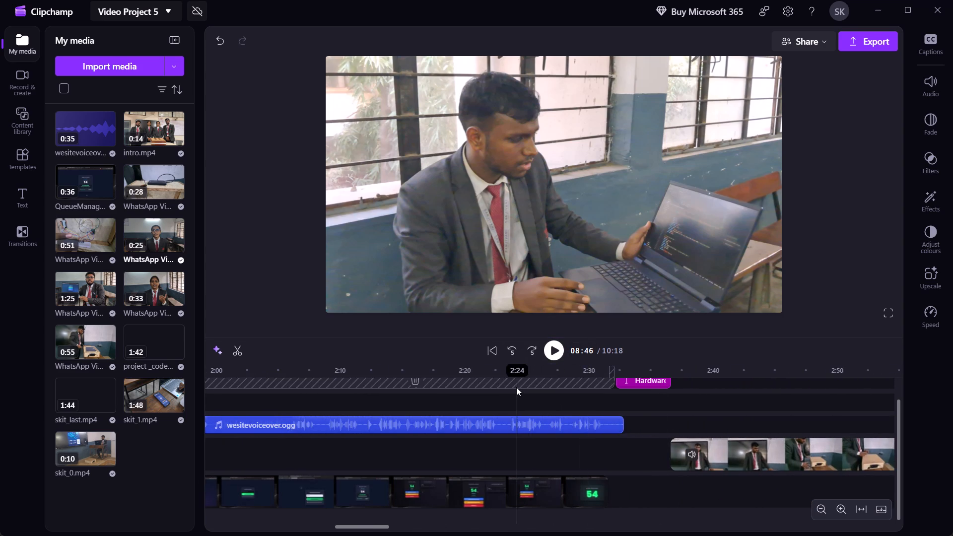
pyautogui.click(516, 387)
pyautogui.click(549, 348)
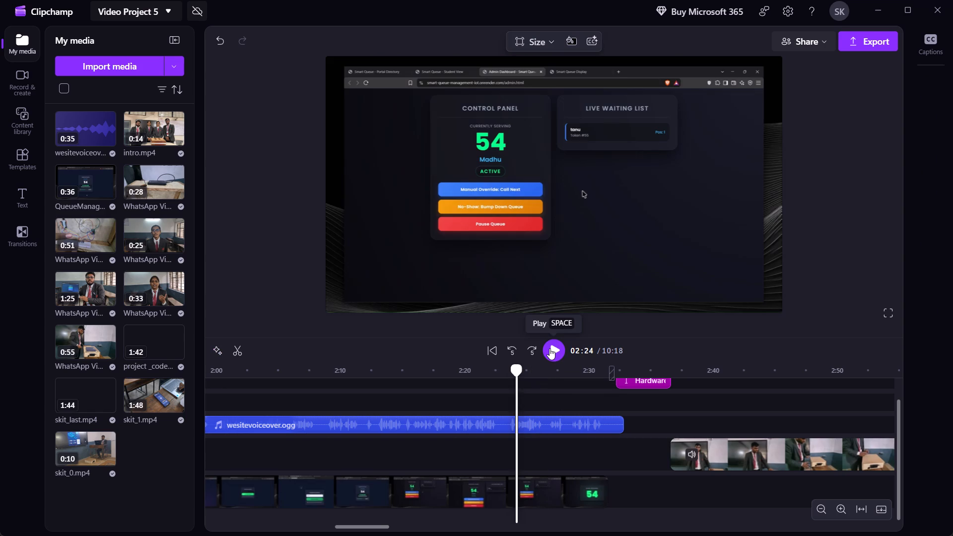
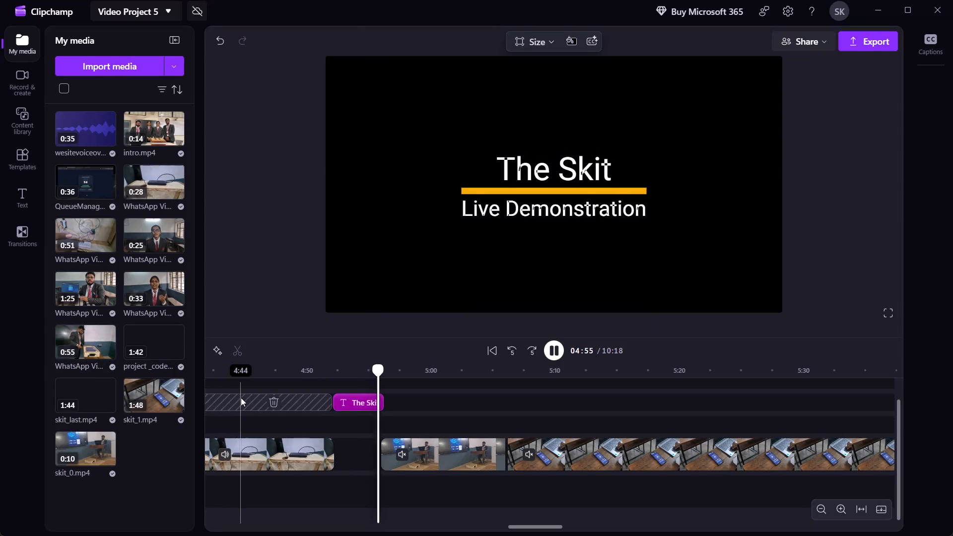
# Play from about 4:44 to check the hardware footage leading up to The Skit title.
pyautogui.click(241, 398)
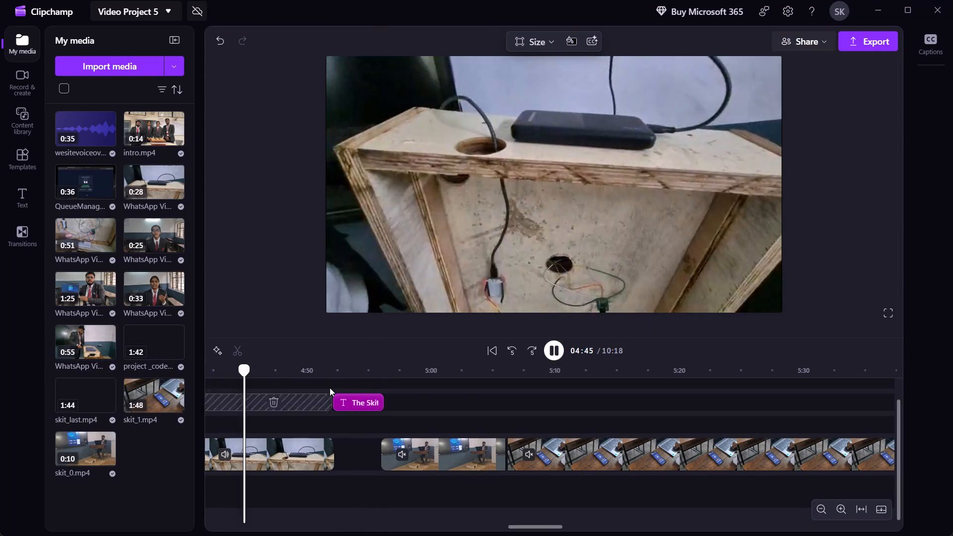
# Play from about 8:36 to check the transition from the end of the skit into the Code Demonstration title.
pyautogui.hscroll(-14, 657, 416)
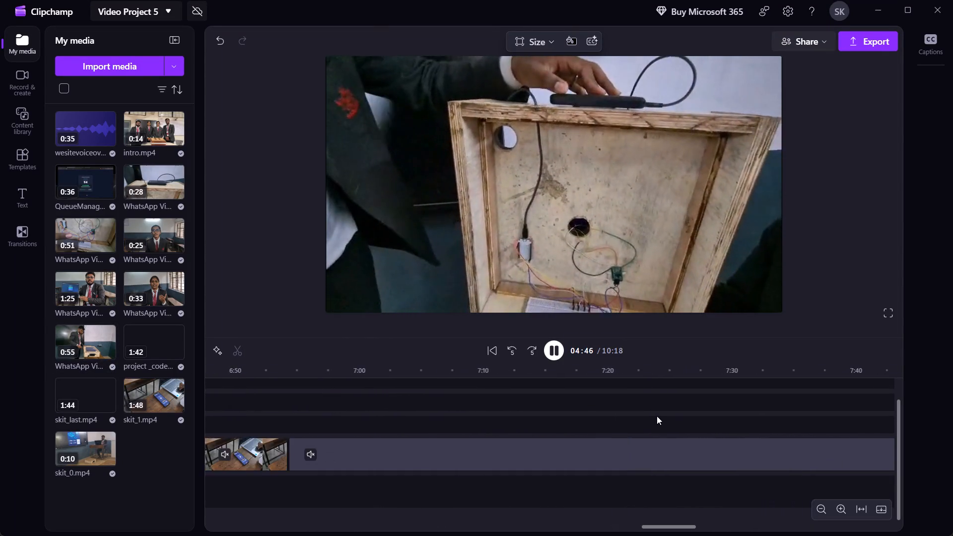
pyautogui.hscroll(-5, 657, 416)
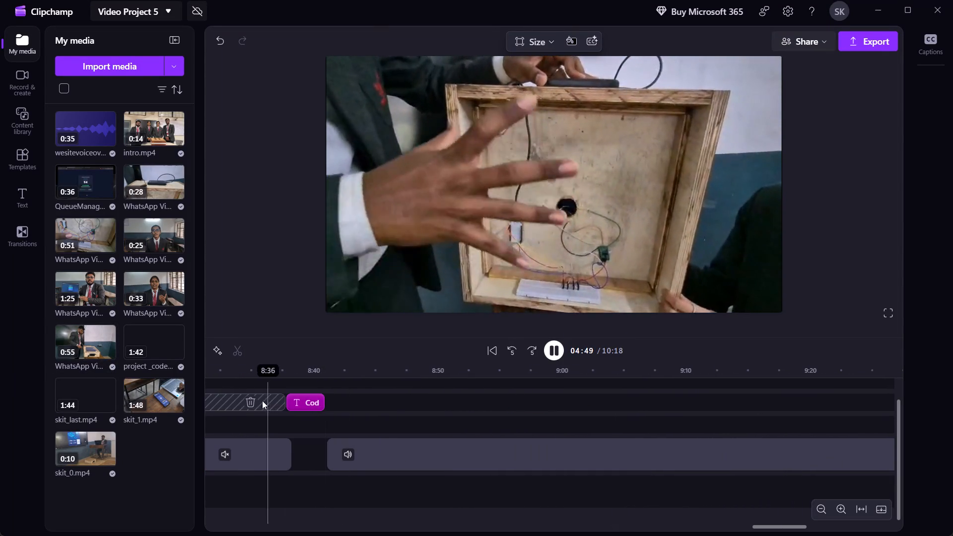
pyautogui.click(262, 400)
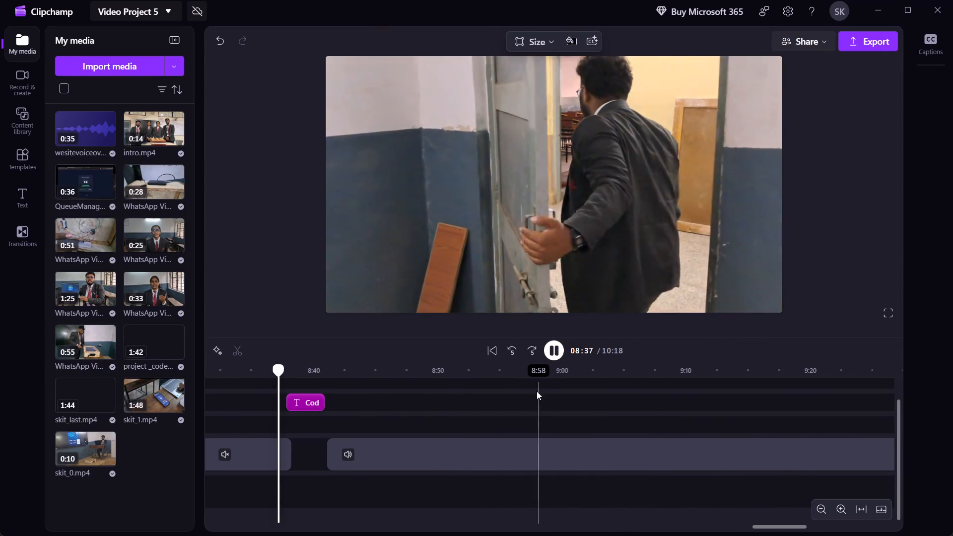
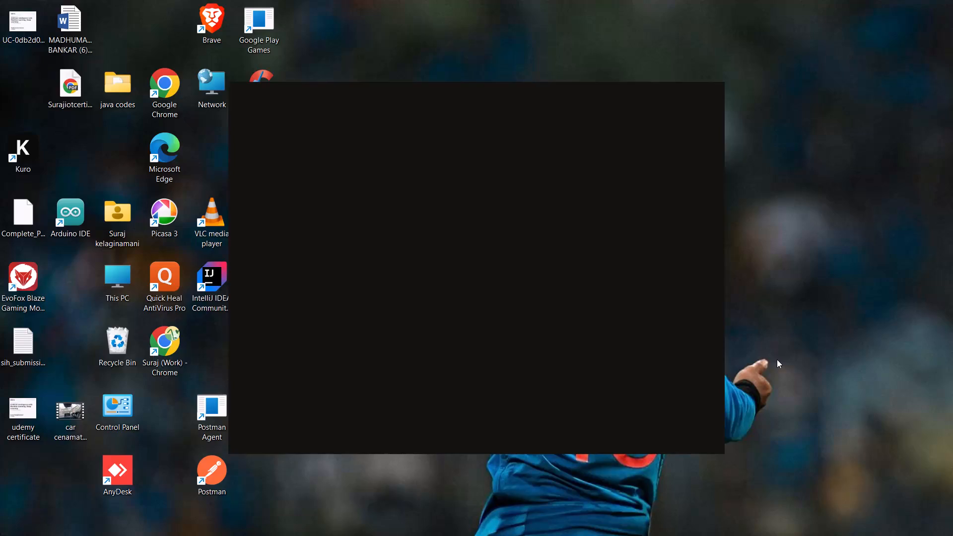
# Switch from the desktop back to Video Project 5 in Clipchamp.
pyautogui.hotkey('ctrl', 'shift', 'g')
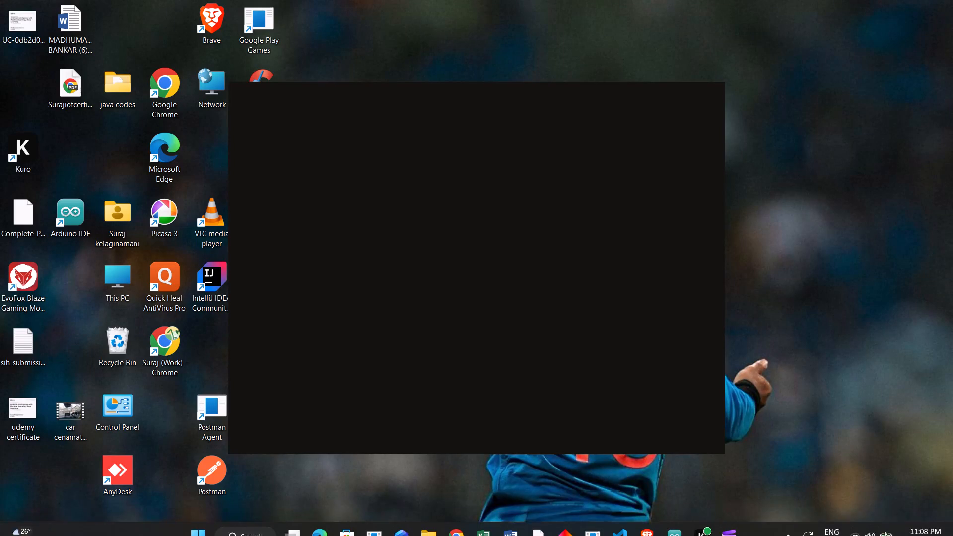
pyautogui.click(737, 518)
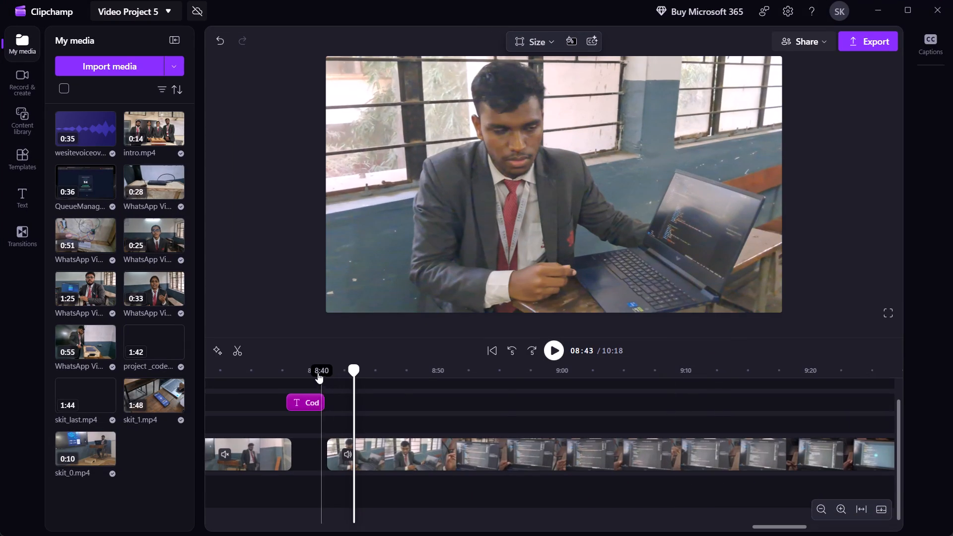
# Move the playhead back to about 8:39 to view the Code Demonstration title before its footage.
pyautogui.click(302, 358)
pyautogui.moveTo(350, 381); pyautogui.dragTo(310, 376)
pyautogui.click(308, 381)
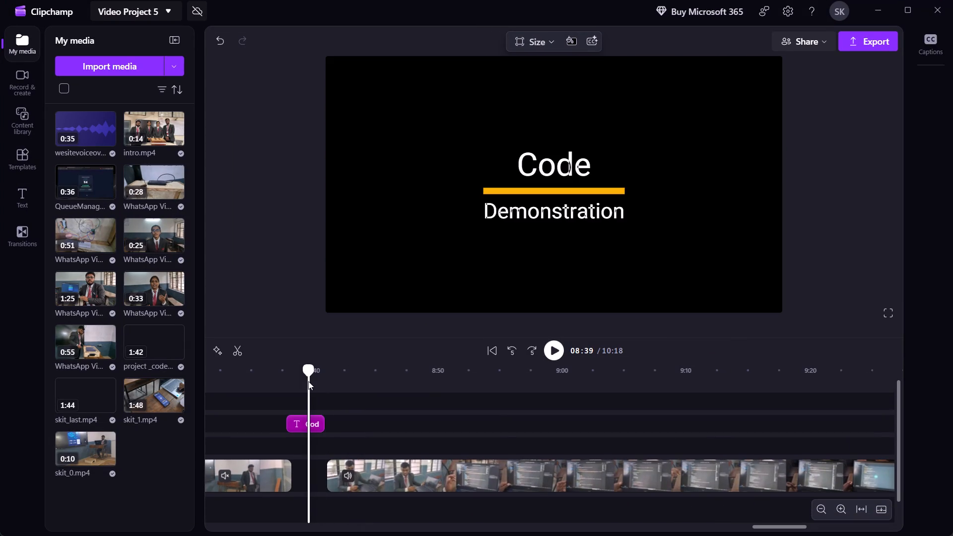
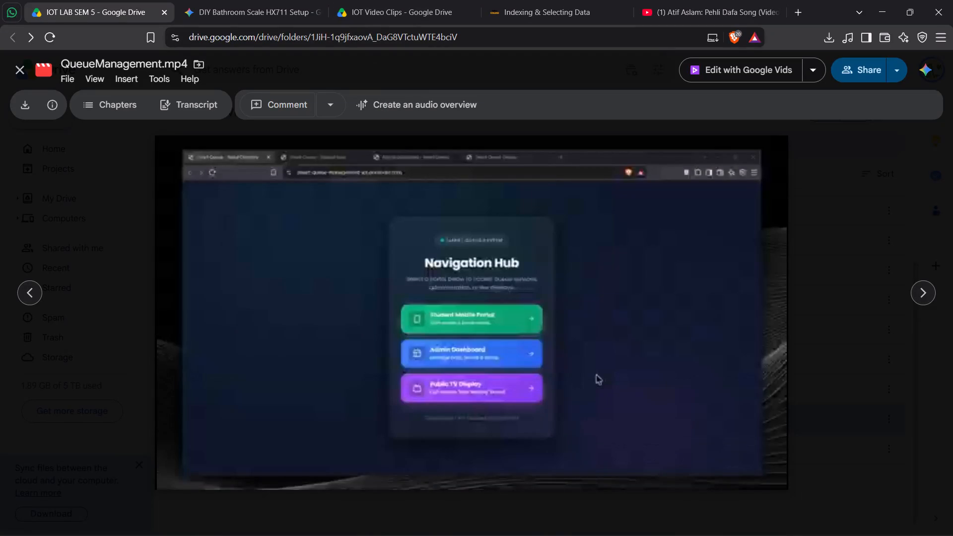
# Switch to the Indexing & Selecting Data course page in the Brave browser.
pyautogui.click(510, 0)
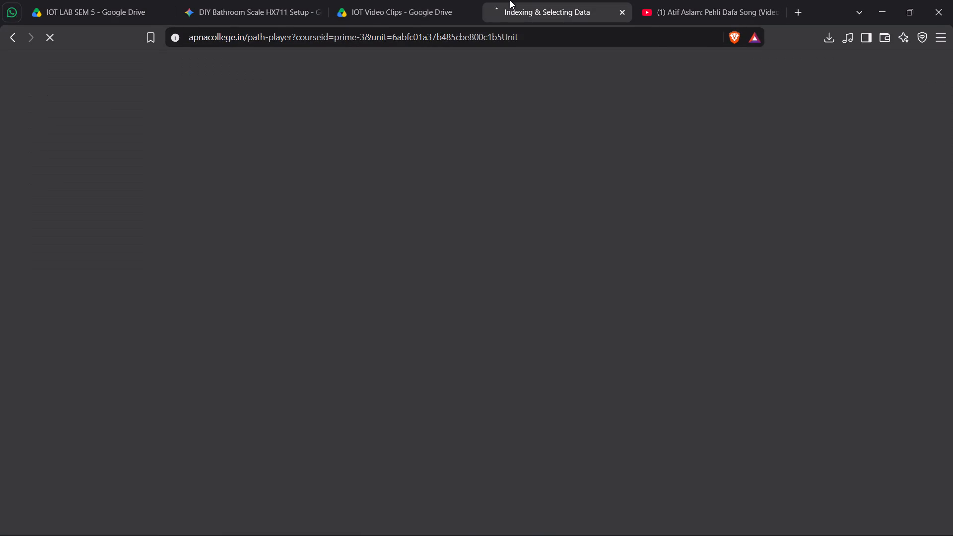